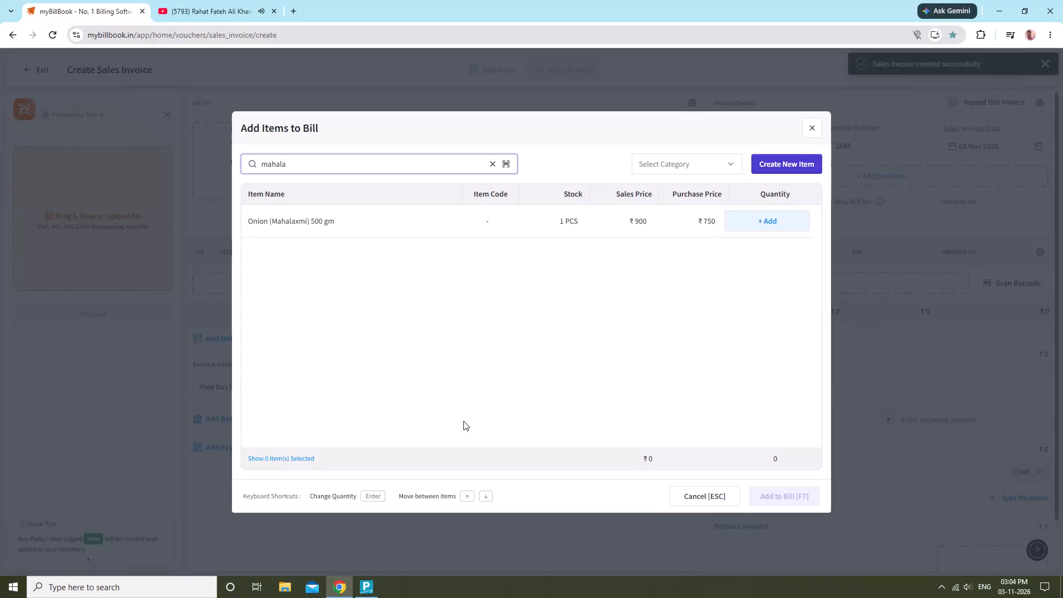
Search the items to add to the bill for FUZICO, replacing the existing search text.
{"action": "key", "text": "BackSpace"}
{"action": "key", "text": "BackSpace"}
{"action": "key", "text": "BackSpace"}
{"action": "key", "text": "BackSpace"}
{"action": "key", "text": "BackSpace"}
{"action": "key", "text": "BackSpace"}
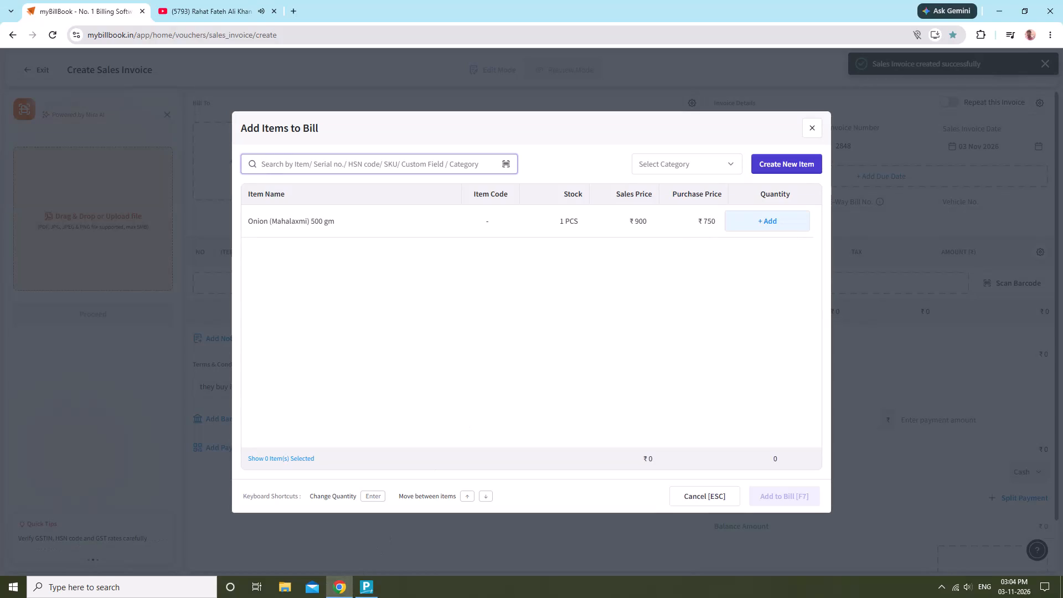
{"action": "key", "text": "BackSpace"}
{"action": "type", "text": "FU"}
{"action": "type", "text": "ZI"}
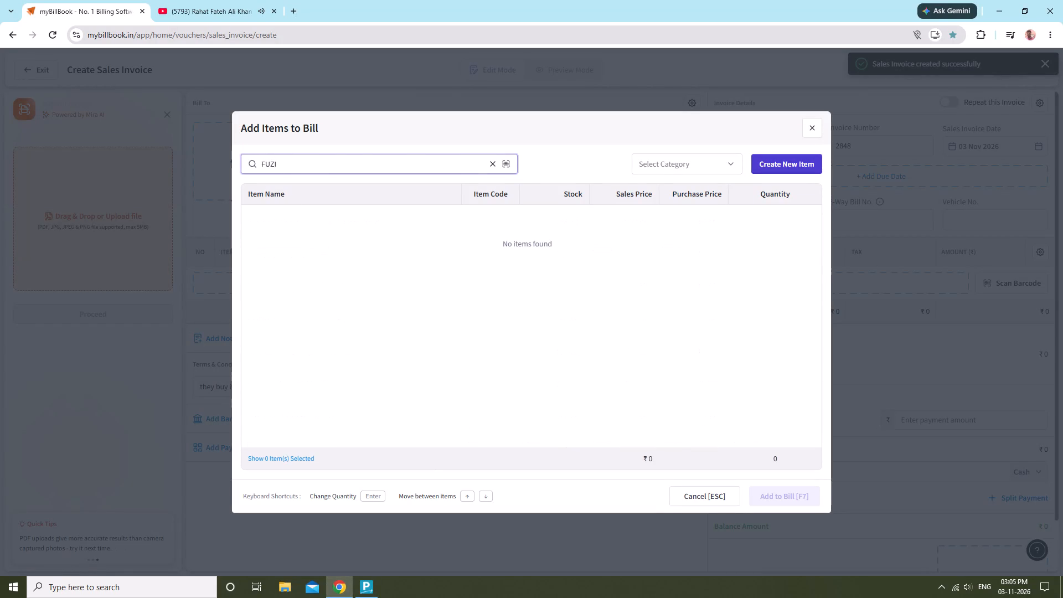
{"action": "type", "text": "CO"}
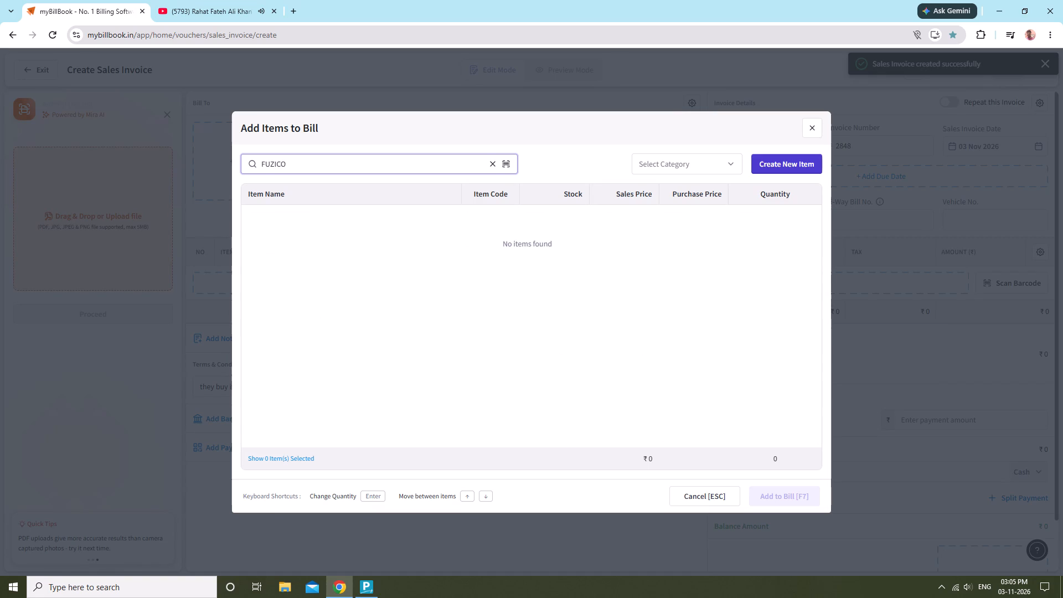
Glance at the TallyPrime day book, return to the browser and search the bill's item list for CROP NU.
{"action": "key", "text": "BackSpace"}
{"action": "key", "text": "BackSpace"}
{"action": "key", "text": "BackSpace"}
{"action": "key", "text": "BackSpace"}
{"action": "key", "text": "BackSpace"}
{"action": "key", "text": "BackSpace"}
{"action": "key", "text": "BackSpace"}
{"action": "key", "text": "BackSpace"}
{"action": "key", "text": "BackSpace"}
{"action": "key", "text": "BackSpace"}
{"action": "key", "text": "BackSpace"}
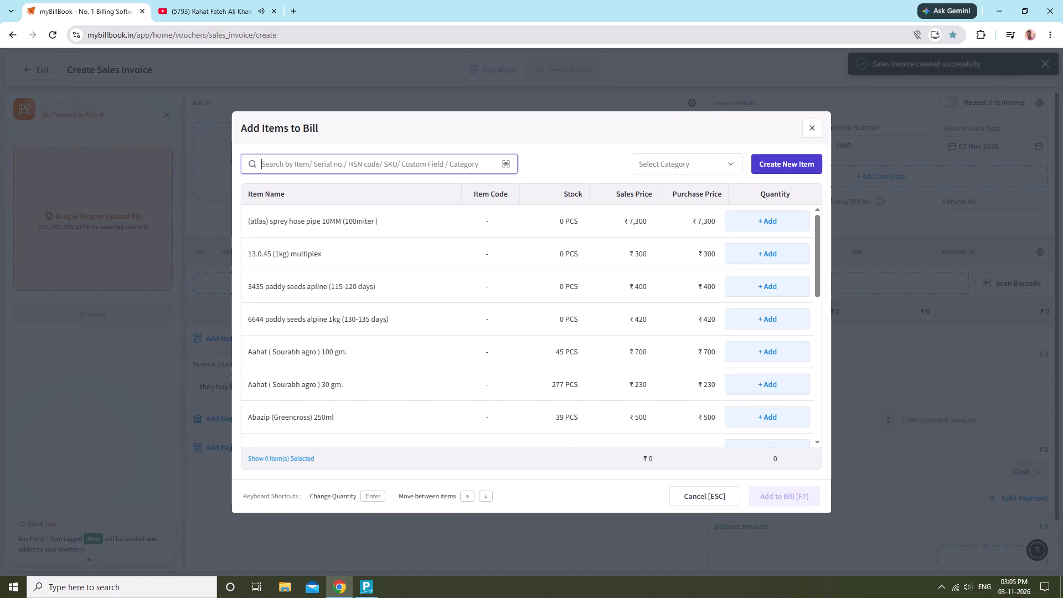
{"action": "left_click", "coordinate": [364, 586]}
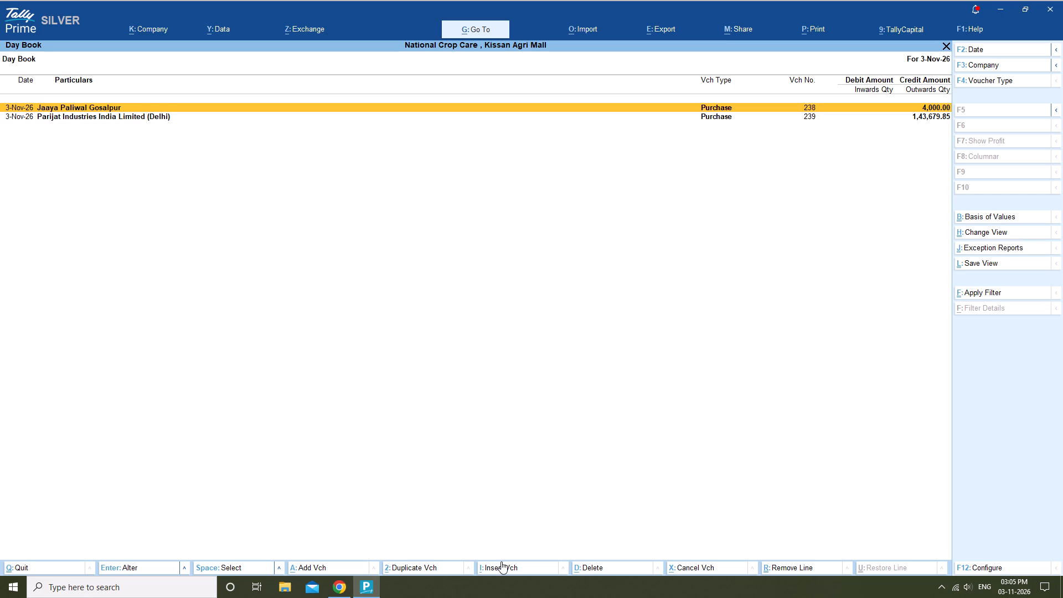
{"action": "left_click", "coordinate": [344, 587]}
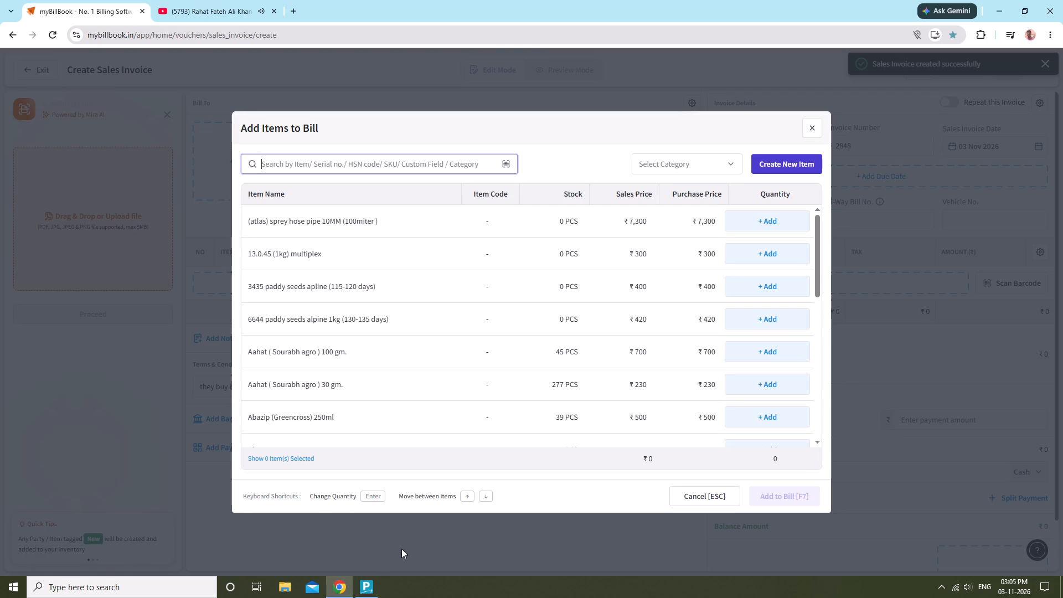
{"action": "type", "text": "CROP"}
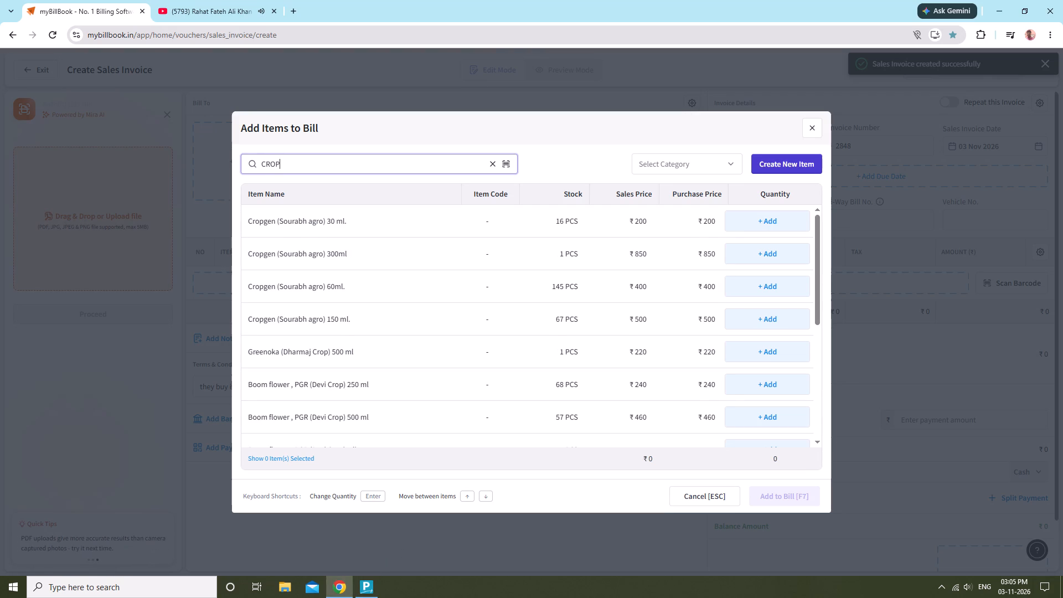
{"action": "key", "text": "space"}
{"action": "type", "text": "NU"}
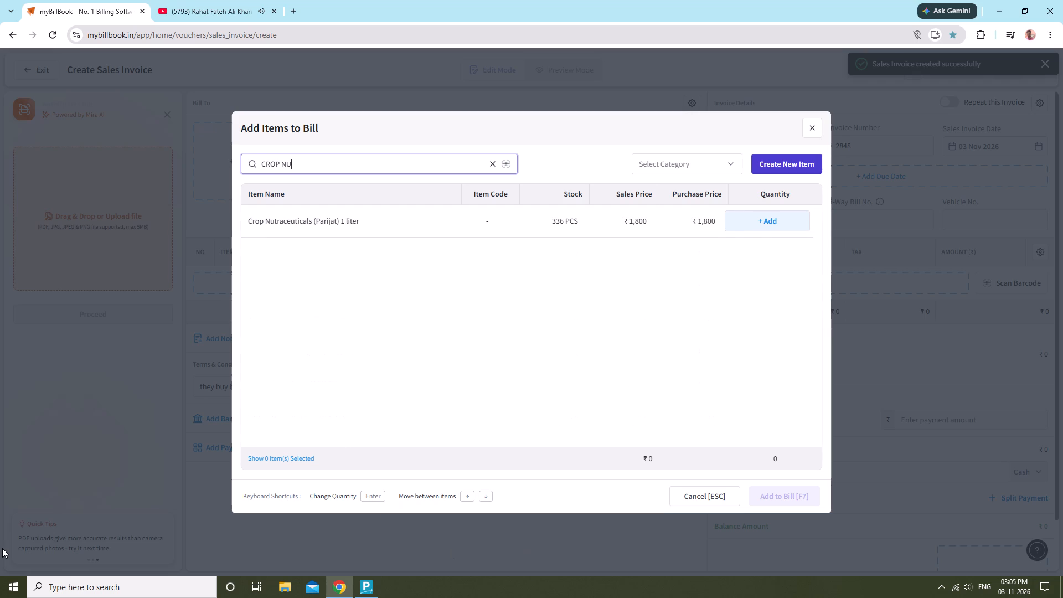
Leave the new sales invoice, search the item inventory for CROP and open Crop Nutraceuticals (Parijat) 1 liter for editing.
{"action": "left_click", "coordinate": [813, 124]}
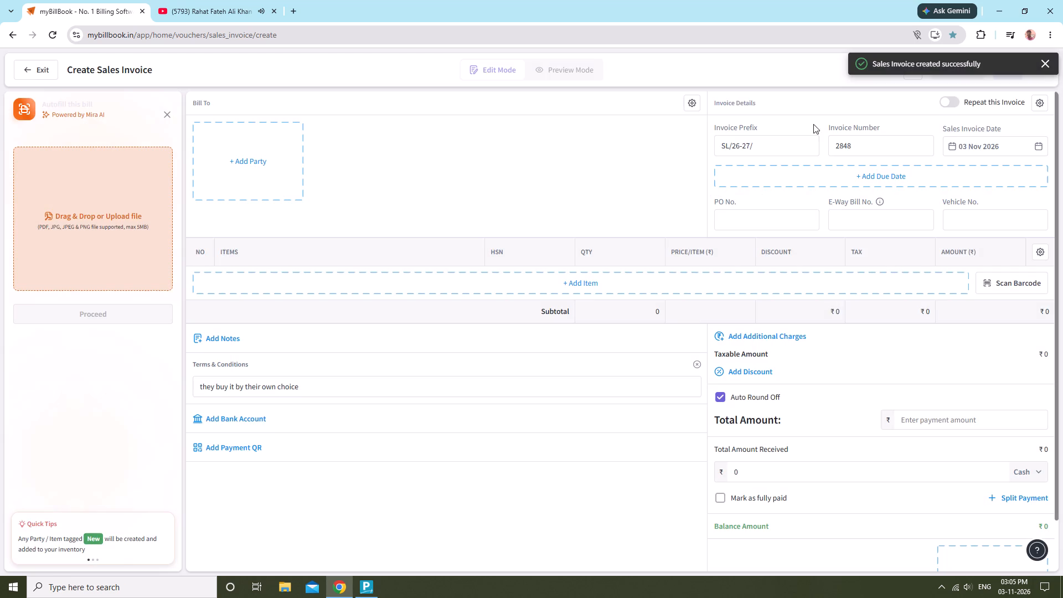
{"action": "left_click", "coordinate": [2, 30]}
{"action": "left_click", "coordinate": [83, 179]}
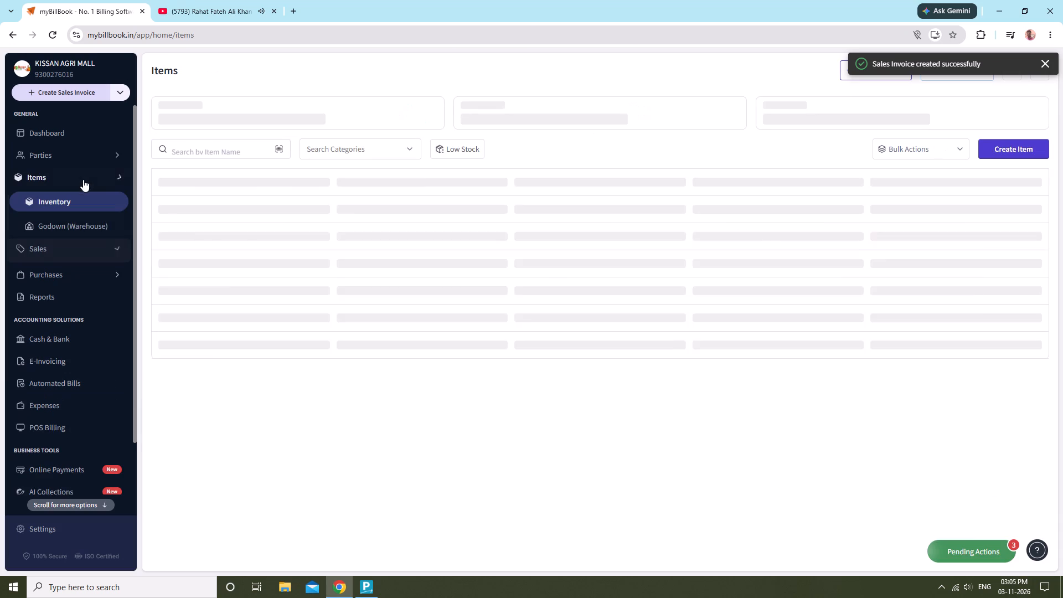
{"action": "left_click", "coordinate": [174, 156]}
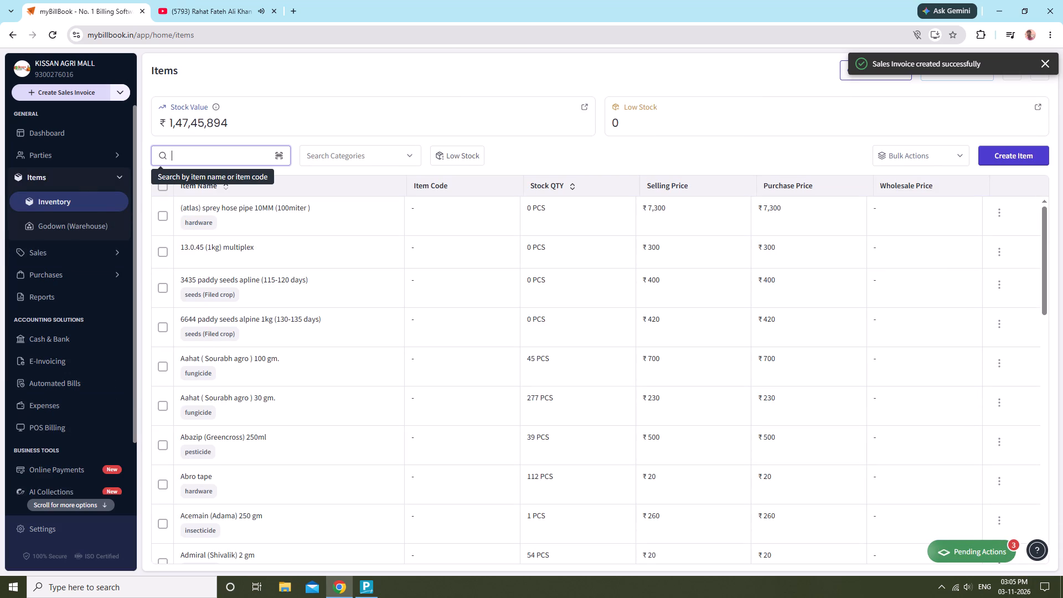
{"action": "type", "text": "CROP"}
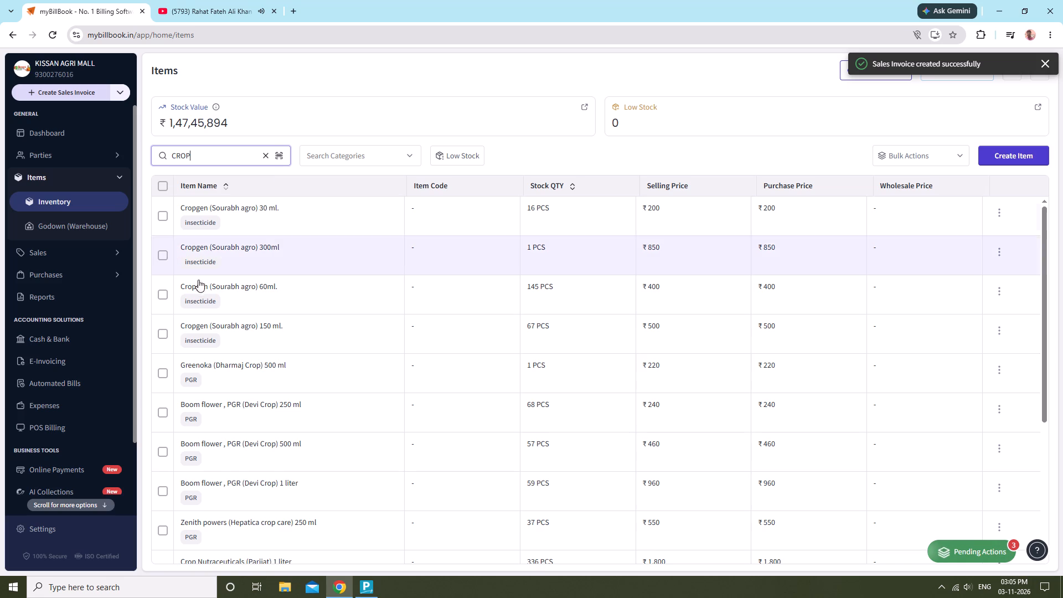
{"action": "scroll", "coordinate": [240, 320], "scroll_direction": "down", "scroll_amount": 3}
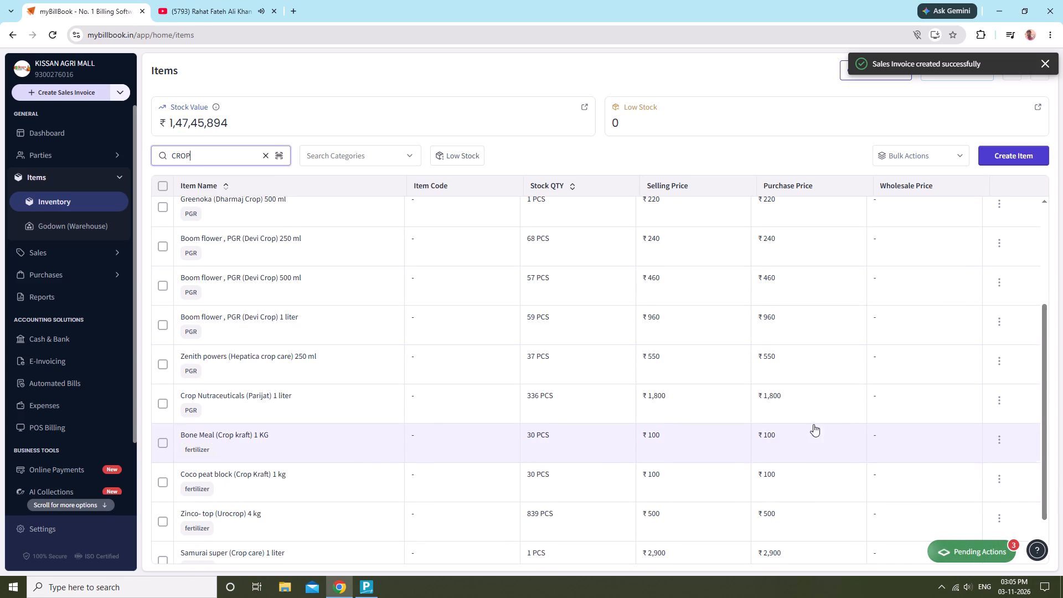
{"action": "left_click", "coordinate": [1000, 402]}
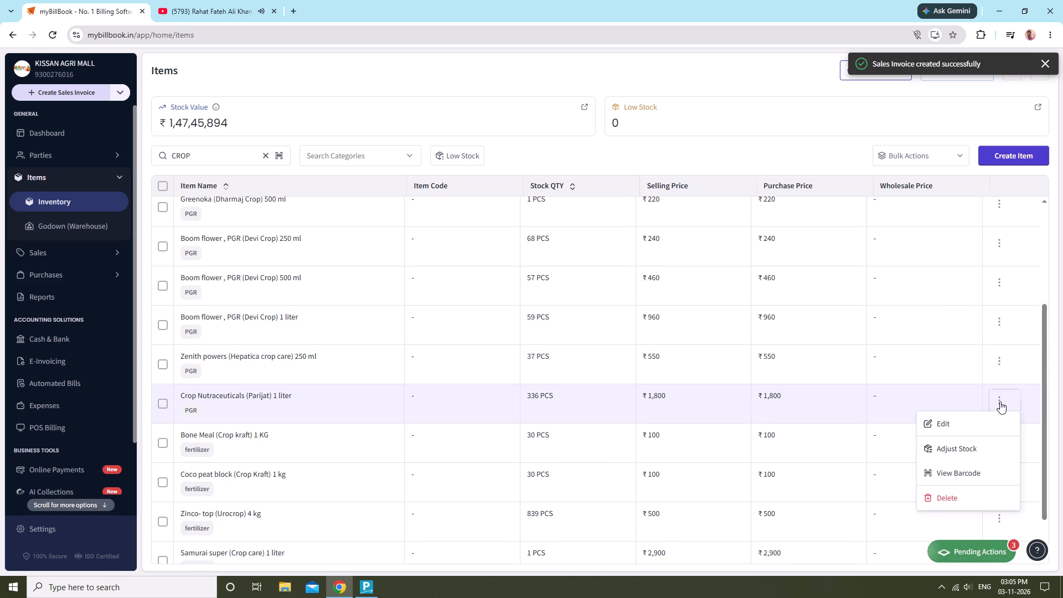
{"action": "left_click", "coordinate": [968, 425]}
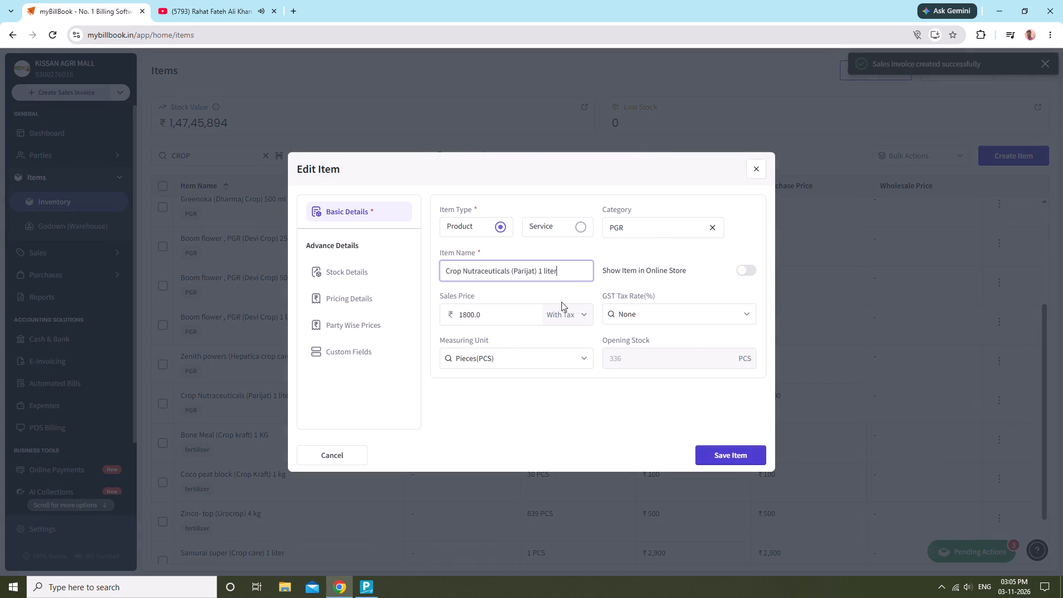
Rename the item as FUZICO ULTRA (Parijat) 1 liter and save it.
{"action": "left_click", "coordinate": [510, 270]}
{"action": "key", "text": "BackSpace"}
{"action": "key", "text": "BackSpace"}
{"action": "key", "text": "BackSpace"}
{"action": "key", "text": "BackSpace"}
{"action": "key", "text": "BackSpace"}
{"action": "key", "text": "BackSpace"}
{"action": "key", "text": "BackSpace"}
{"action": "key", "text": "BackSpace"}
{"action": "key", "text": "BackSpace"}
{"action": "key", "text": "BackSpace"}
{"action": "key", "text": "BackSpace"}
{"action": "key", "text": "BackSpace"}
{"action": "key", "text": "BackSpace"}
{"action": "key", "text": "BackSpace"}
{"action": "key", "text": "BackSpace"}
{"action": "key", "text": "BackSpace"}
{"action": "key", "text": "BackSpace"}
{"action": "key", "text": "BackSpace"}
{"action": "key", "text": "BackSpace"}
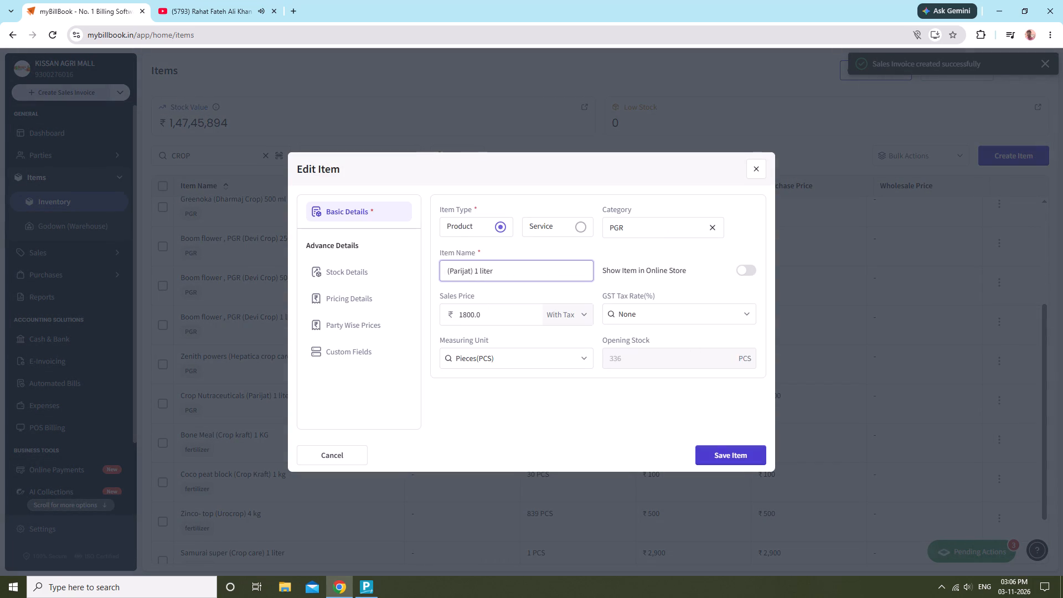
{"action": "type", "text": "FU"}
{"action": "type", "text": "ZICO"}
{"action": "key", "text": "space"}
{"action": "type", "text": "ULTRA"}
{"action": "left_click", "coordinate": [745, 455]}
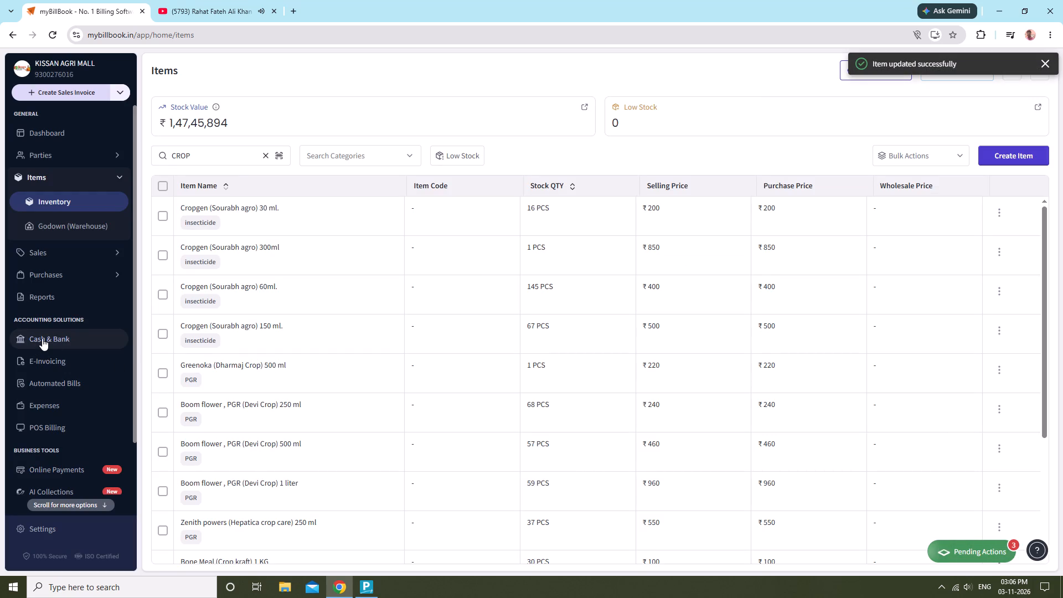
Clear the inventory search and search the items for FUZICO.
{"action": "left_click", "coordinate": [264, 156]}
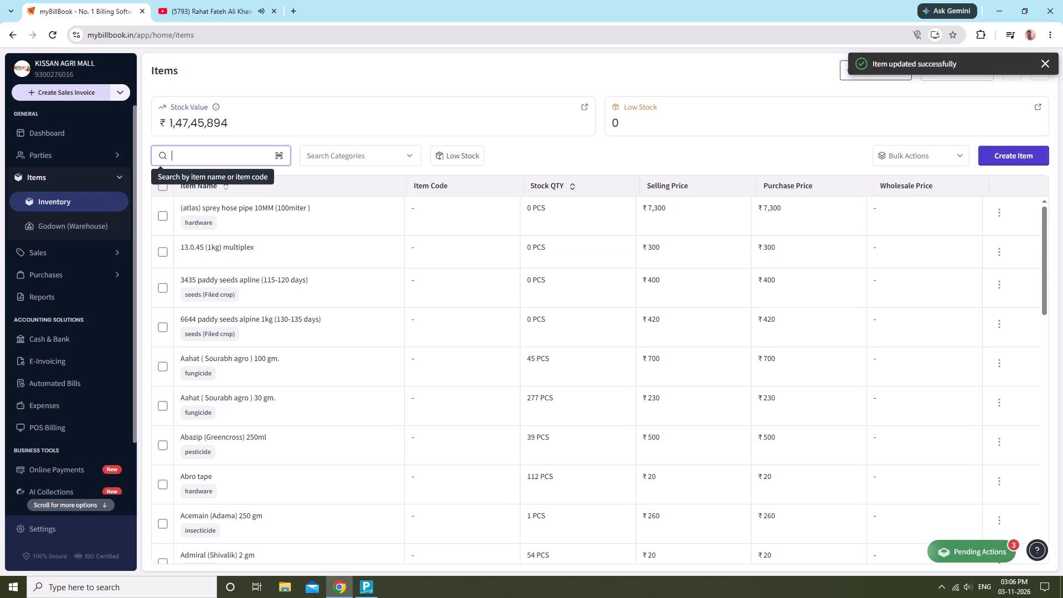
{"action": "type", "text": "FU"}
{"action": "type", "text": "ZICO"}
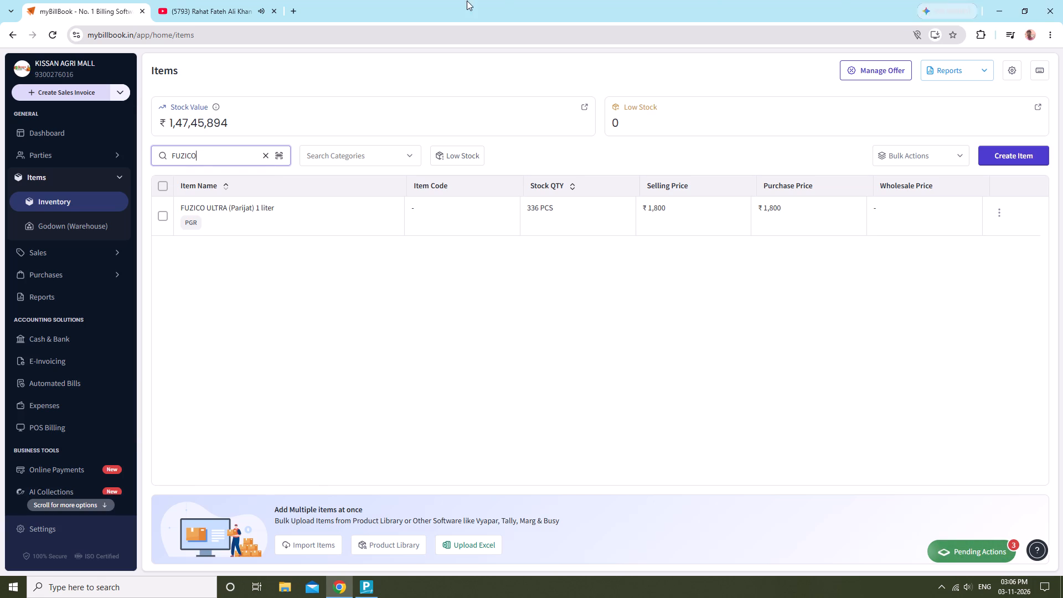
Start a new inventory item and name it FUZICO ULTRA (PARIJAT) 500 ML.
{"action": "left_click", "coordinate": [1023, 155]}
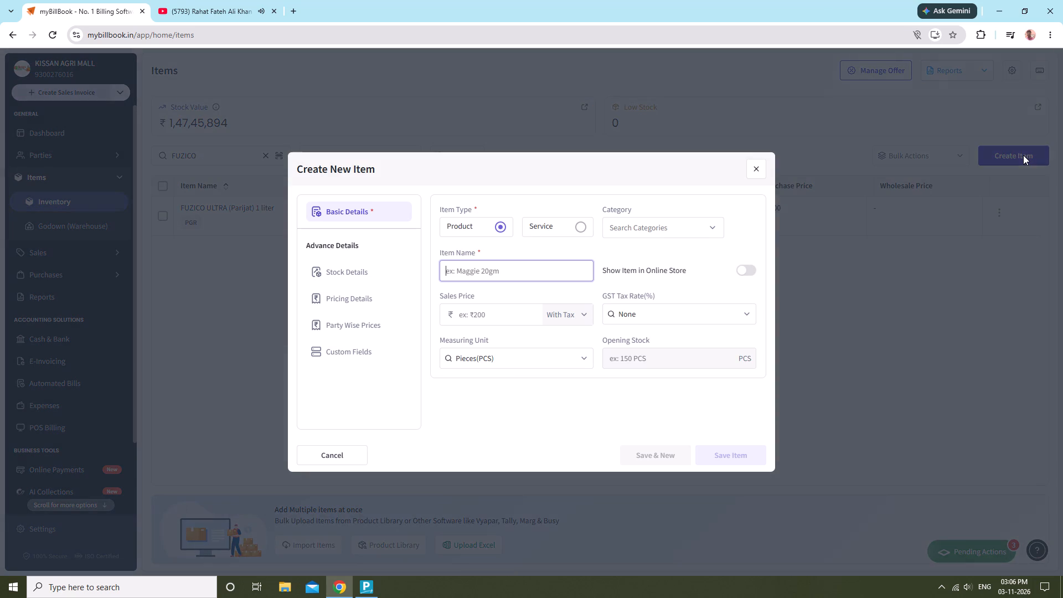
{"action": "type", "text": "FU"}
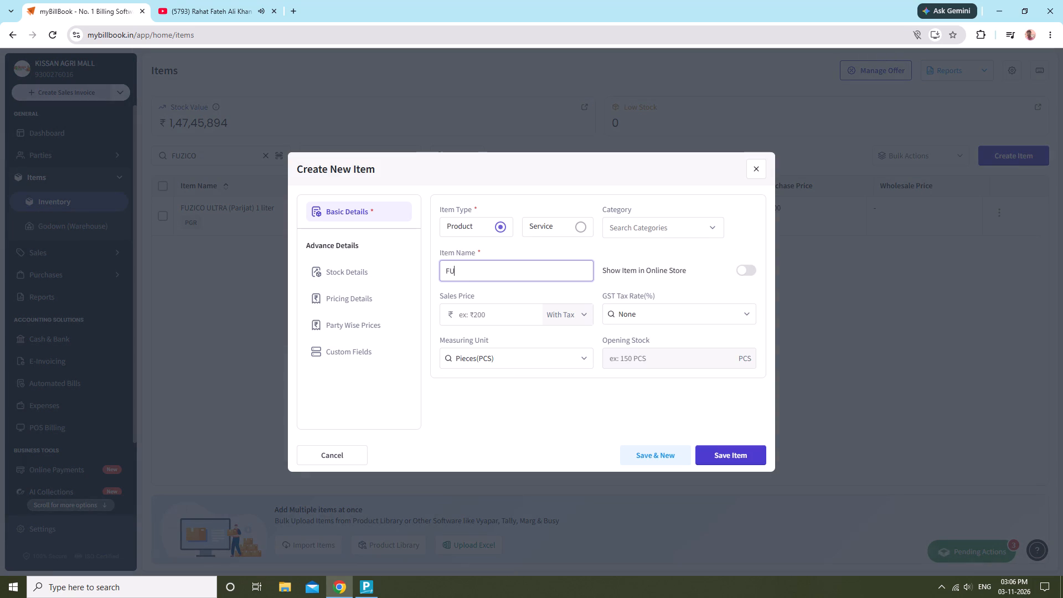
{"action": "type", "text": "ZICO"}
{"action": "key", "text": "space"}
{"action": "type", "text": "Y"}
{"action": "key", "text": "BackSpace"}
{"action": "type", "text": "ULTRA"}
{"action": "key", "text": "space"}
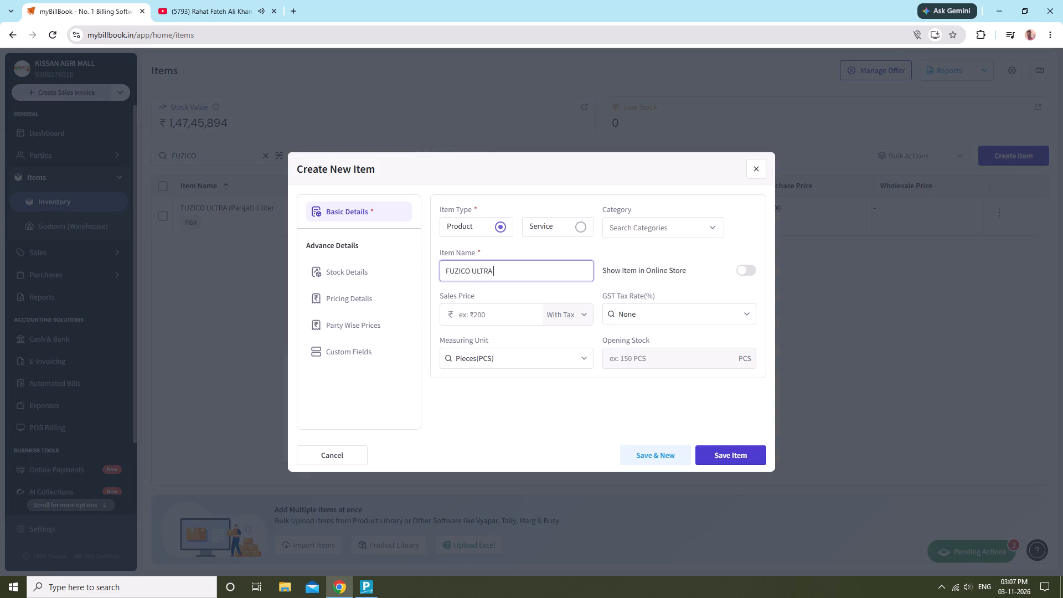
{"action": "type", "text": "500"}
{"action": "key", "text": "space"}
{"action": "type", "text": "ML"}
{"action": "key", "text": "Left"}
{"action": "key", "text": "Left"}
{"action": "key", "text": "Left"}
{"action": "key", "text": "Left"}
{"action": "key", "text": "Left"}
{"action": "key", "text": "Left"}
{"action": "key", "text": "shift+parenleft"}
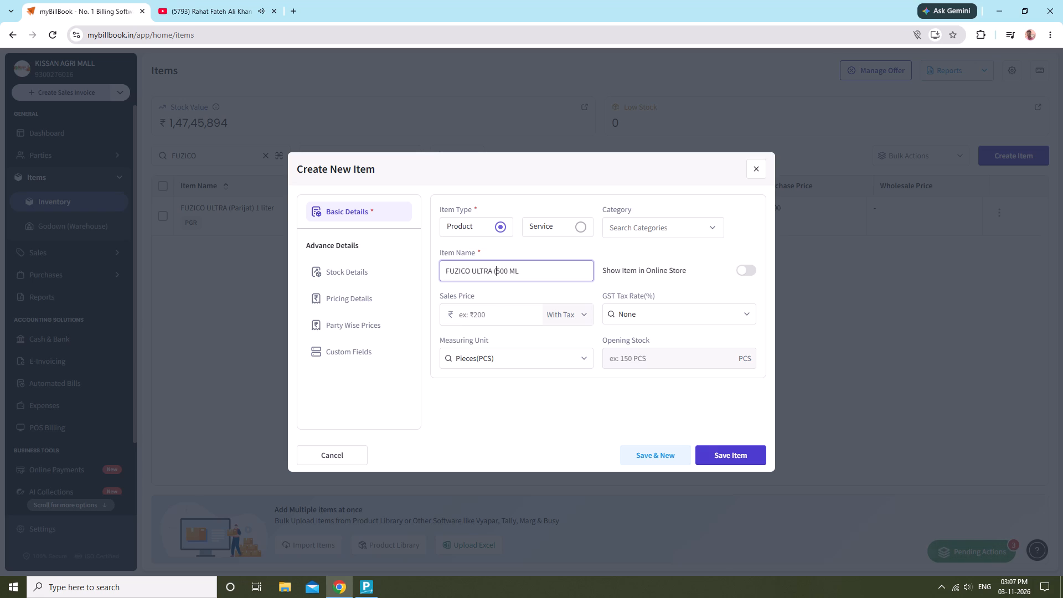
{"action": "type", "text": "PARI"}
{"action": "type", "text": "JA"}
{"action": "key", "text": "t"}
{"action": "key", "text": "shift+parenright"}
{"action": "key", "text": "space"}
Set the new item's sales price to 950.
{"action": "left_click", "coordinate": [510, 313]}
{"action": "type", "text": "950"}
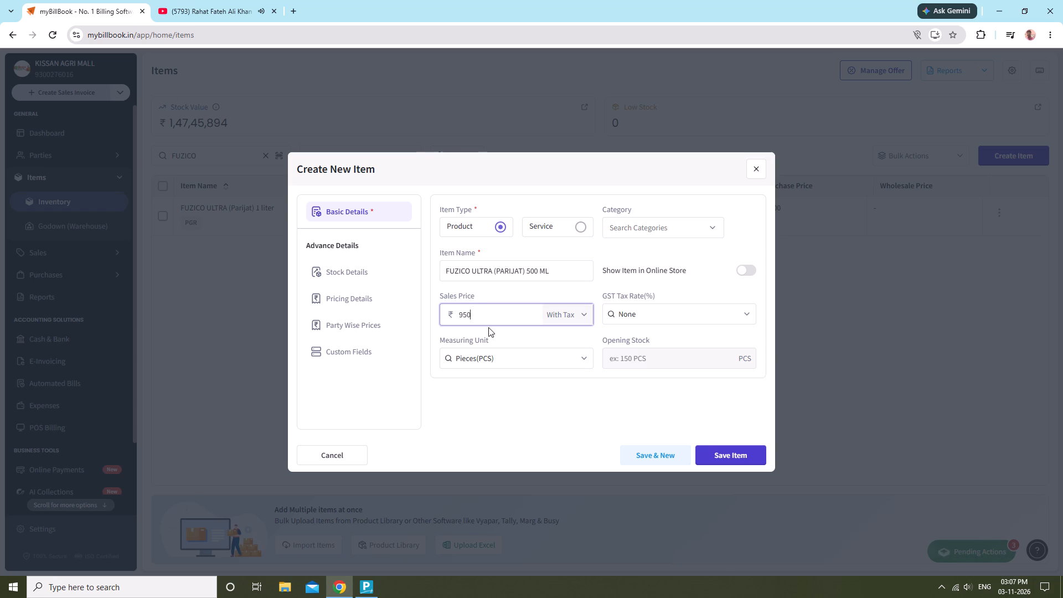
Assign the new 500 ML item to the PGR category and set its purchase price to 950.
{"action": "left_click", "coordinate": [710, 228]}
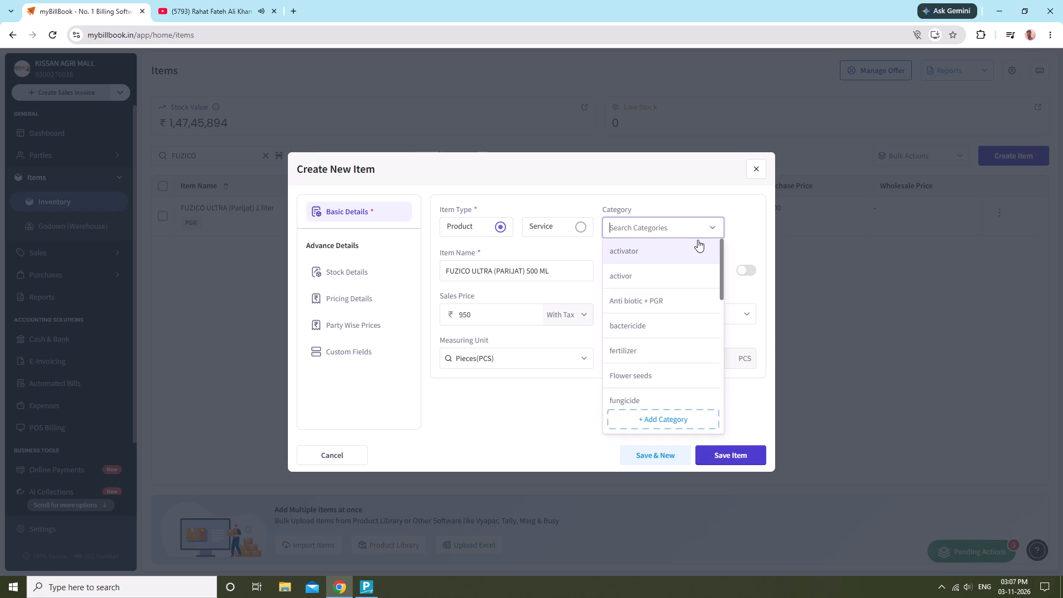
{"action": "key", "text": "p"}
{"action": "key", "text": "g"}
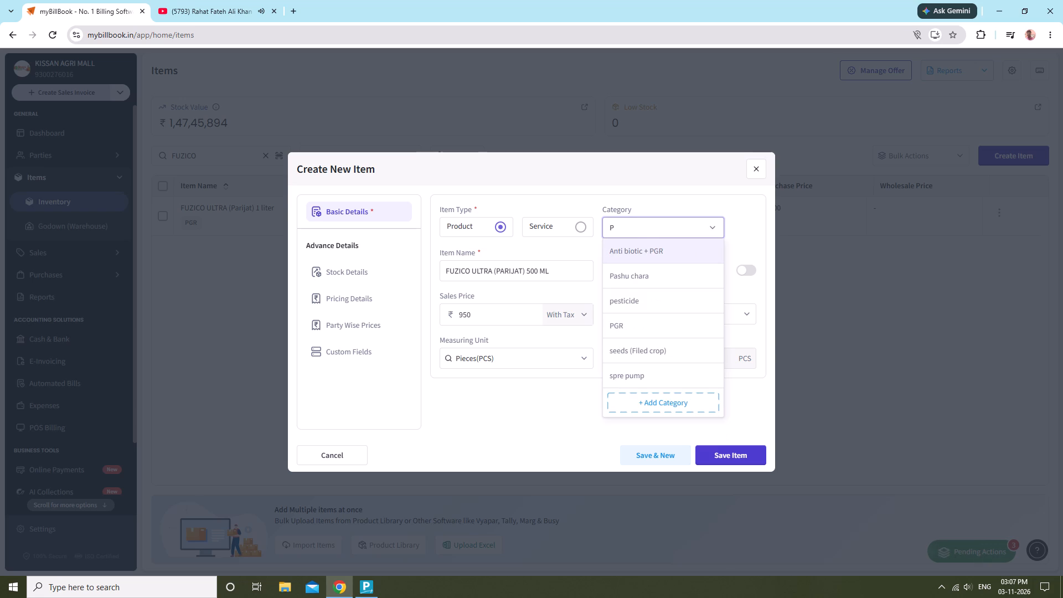
{"action": "left_click", "coordinate": [678, 275]}
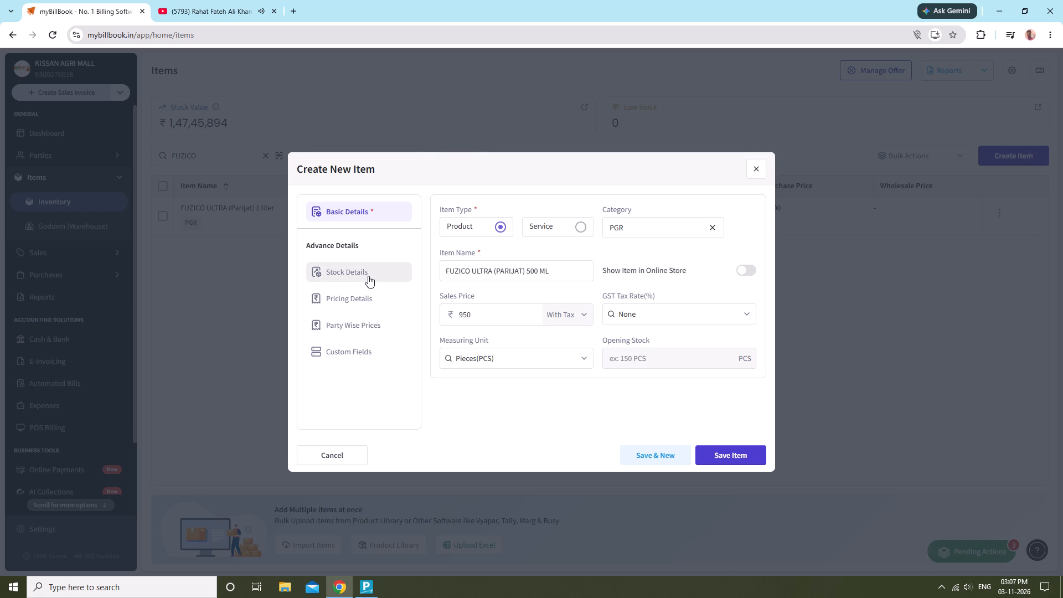
{"action": "left_click", "coordinate": [372, 292]}
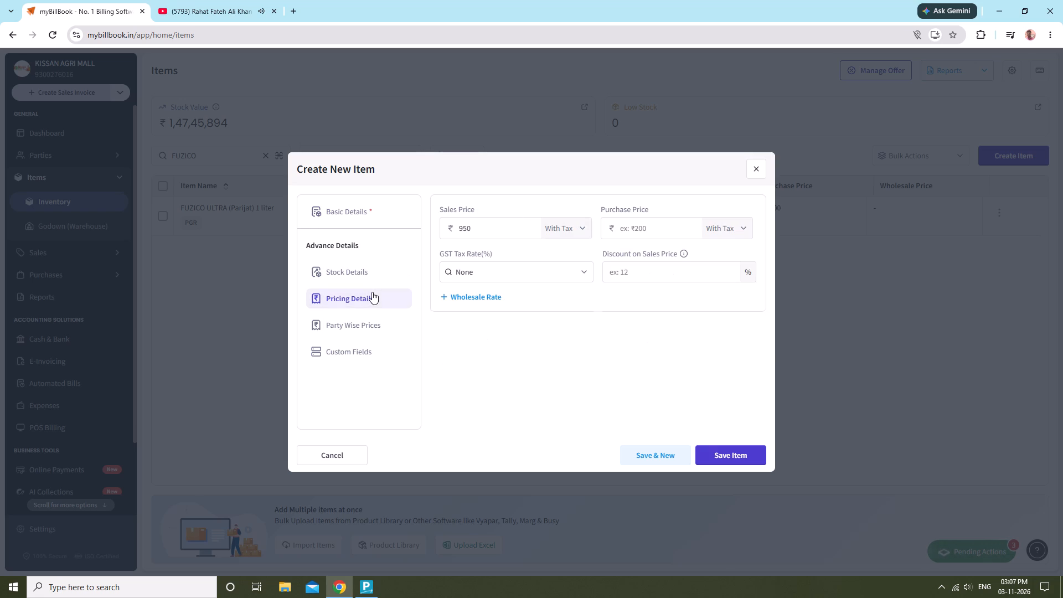
{"action": "left_click", "coordinate": [686, 229]}
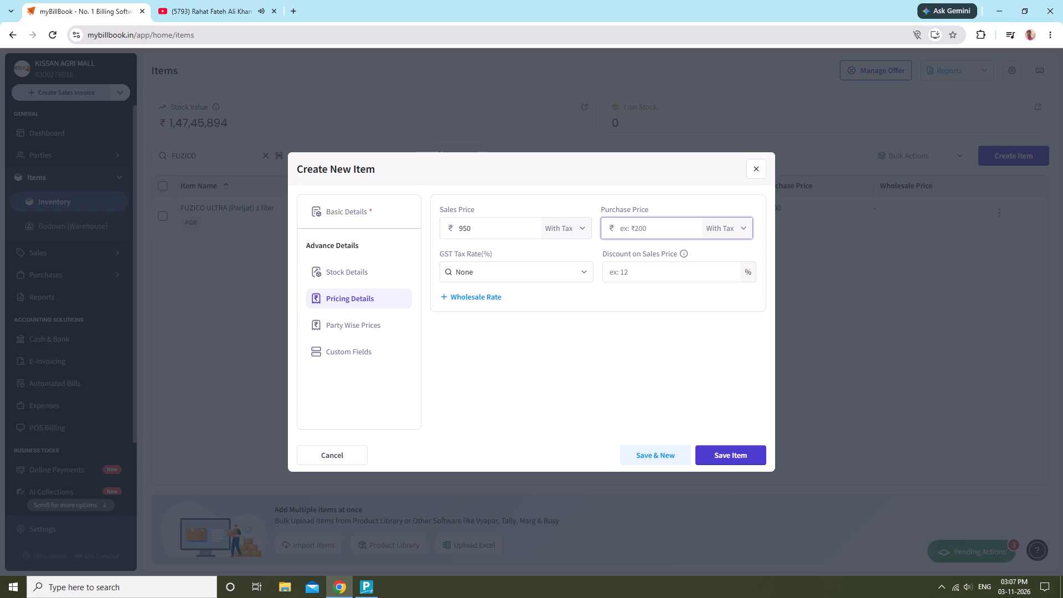
{"action": "type", "text": "950"}
Enter 7/28 as the HSN code of the 500 ML item and save the item.
{"action": "left_click", "coordinate": [365, 272]}
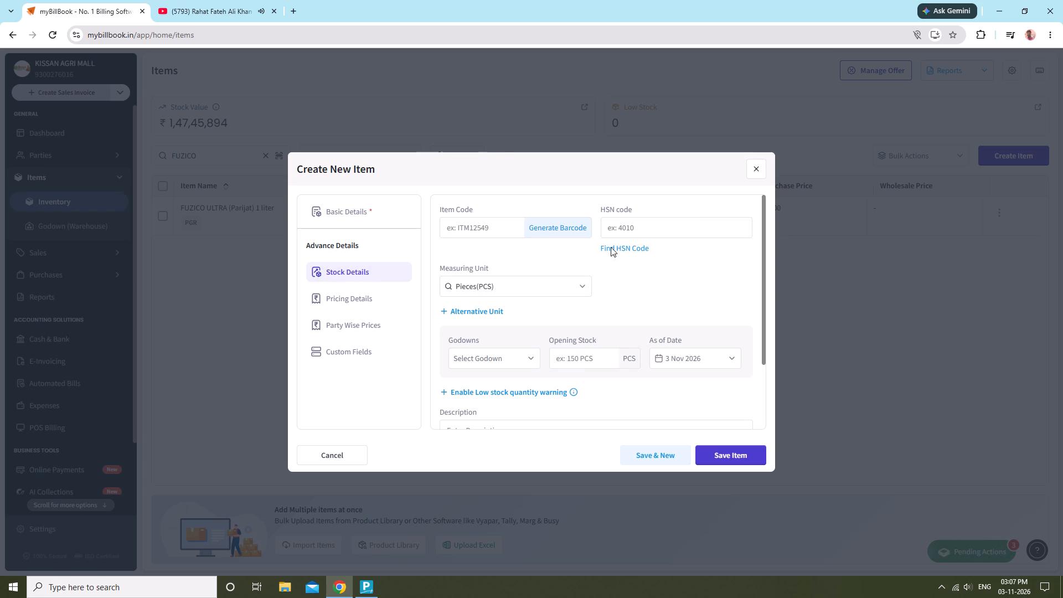
{"action": "left_click", "coordinate": [640, 226]}
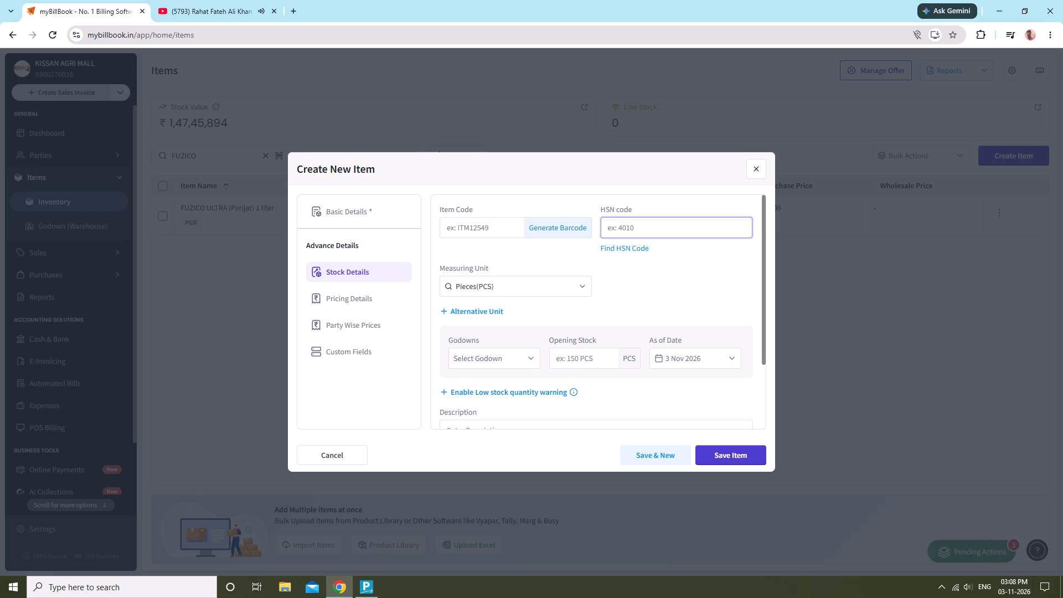
{"action": "type", "text": "7/"}
{"action": "type", "text": "28"}
{"action": "left_click", "coordinate": [745, 457]}
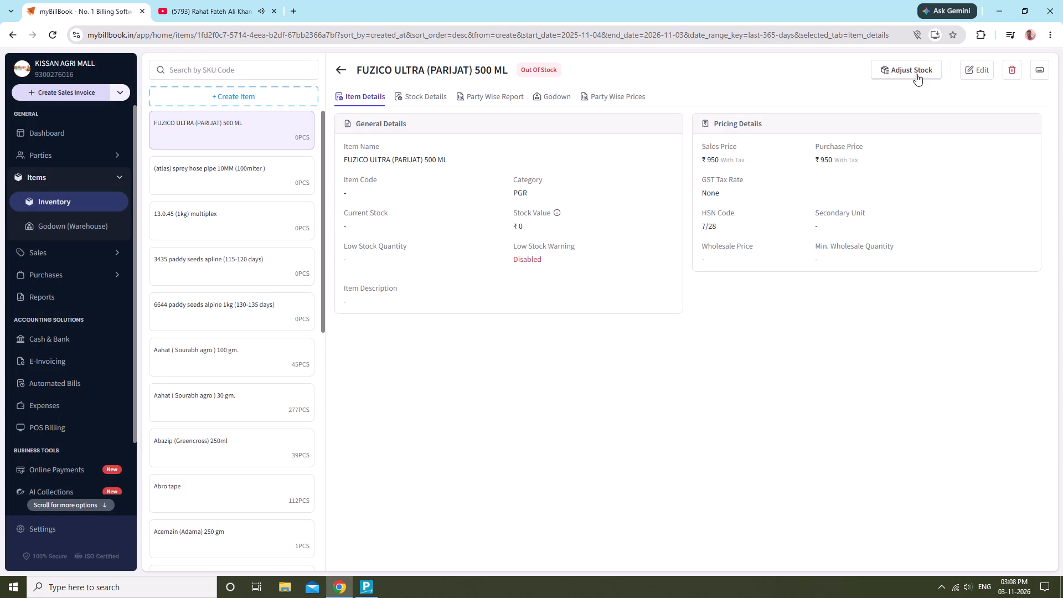
Add 192 PCS to the 500 ML item's stock in the KISSAN AGRI MALL godown, consulting the TallyPrime Day Book, and save the adjustment.
{"action": "left_click", "coordinate": [916, 74]}
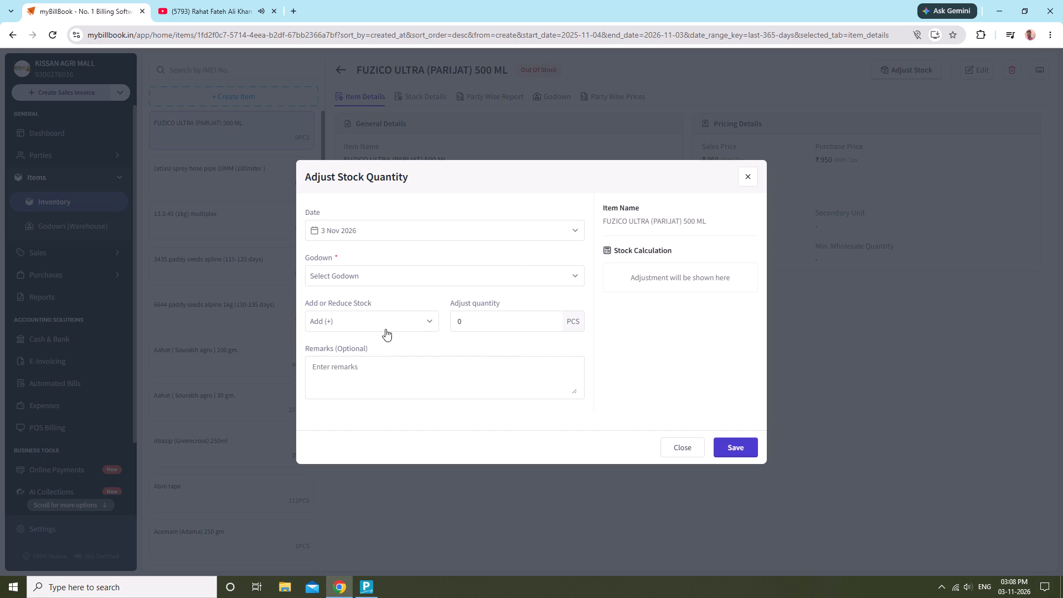
{"action": "left_click", "coordinate": [536, 272]}
{"action": "left_click", "coordinate": [529, 296]}
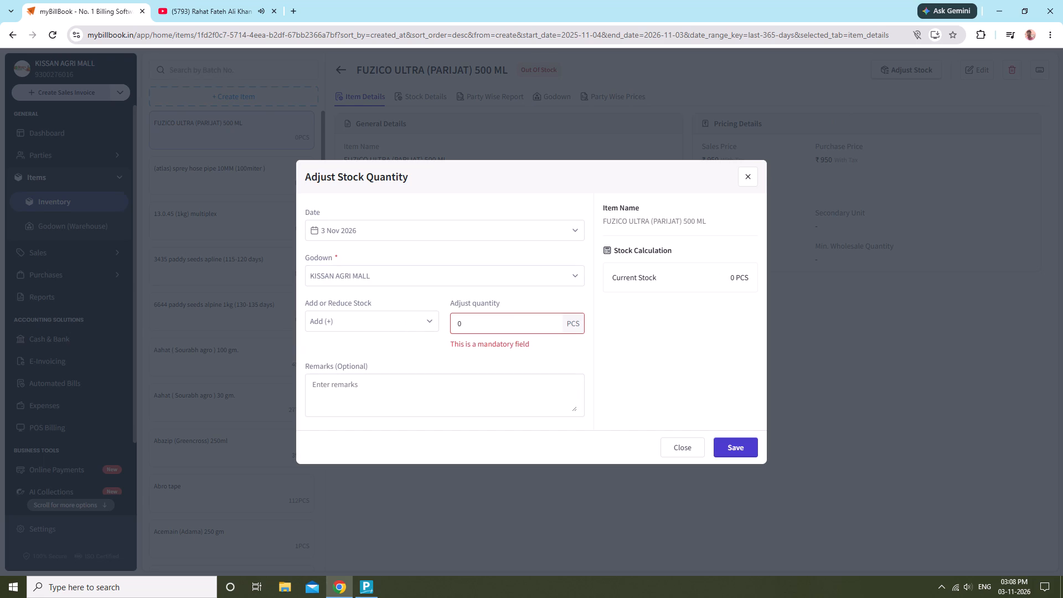
{"action": "left_click", "coordinate": [430, 319]}
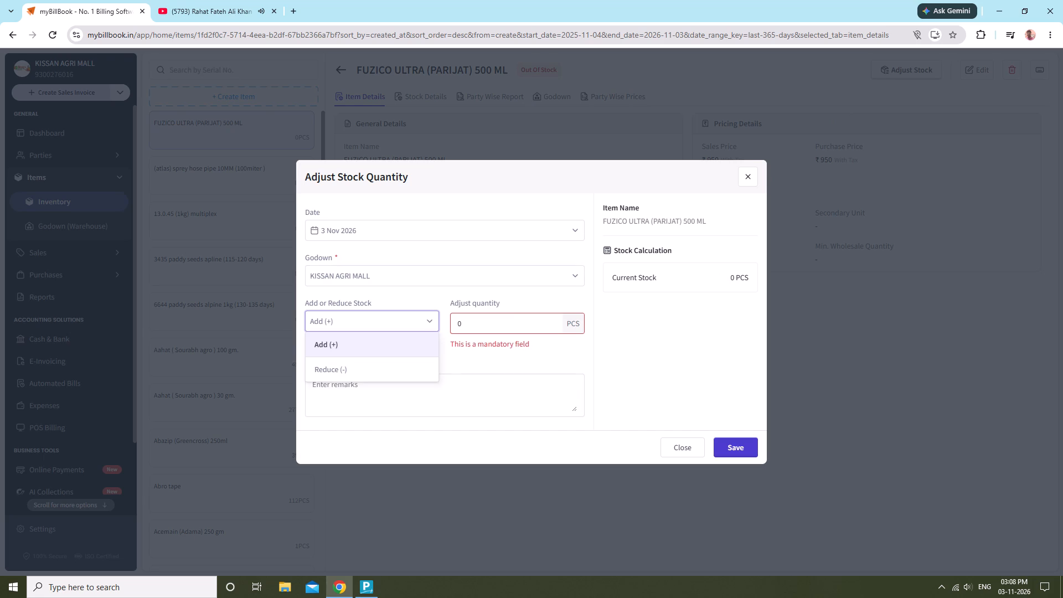
{"action": "left_click", "coordinate": [531, 319]}
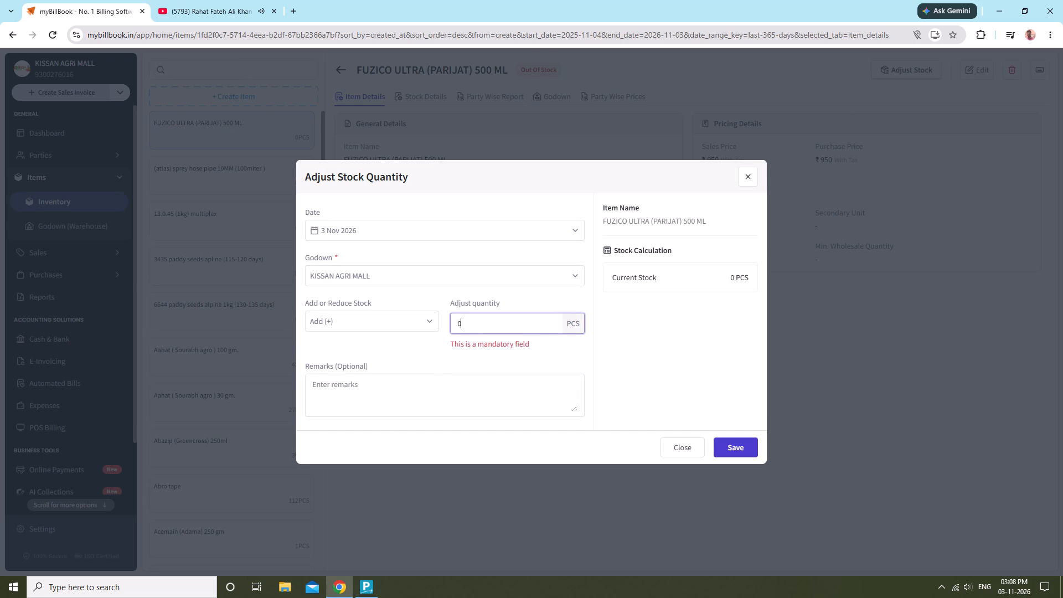
{"action": "left_click", "coordinate": [370, 581]}
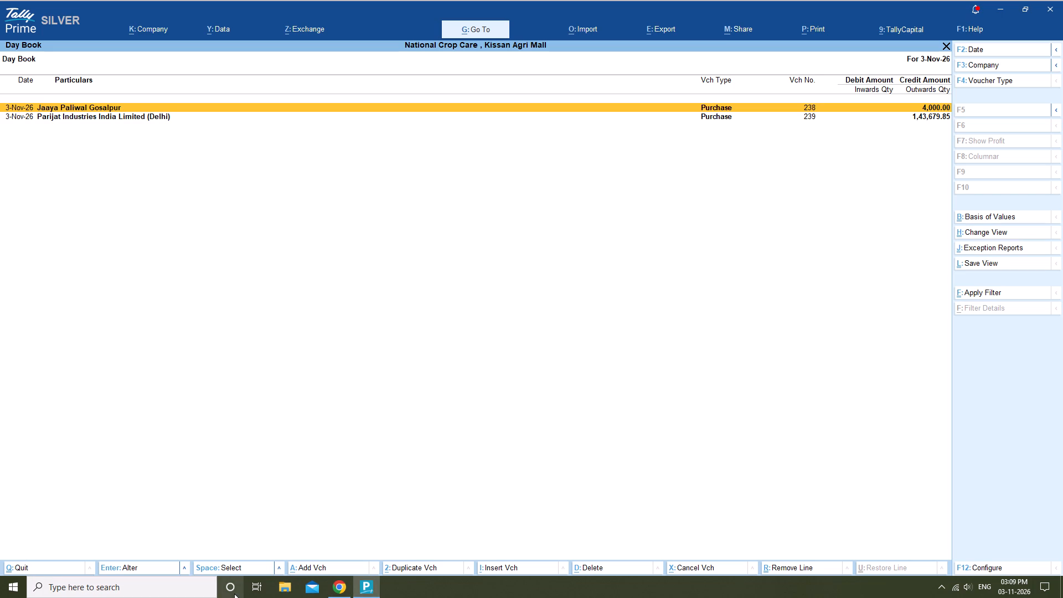
{"action": "left_click", "coordinate": [343, 581]}
{"action": "type", "text": "192"}
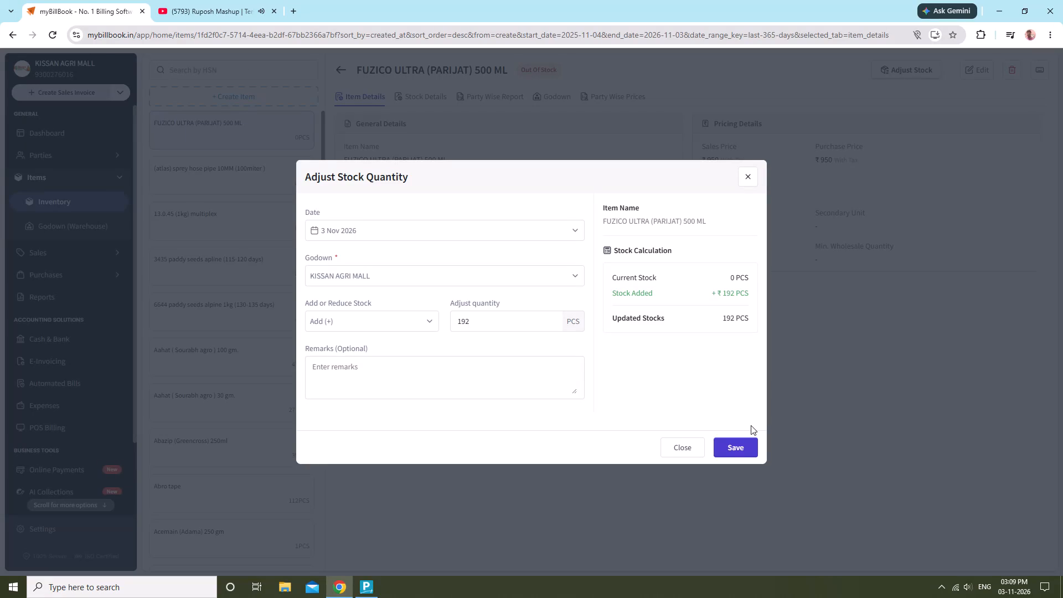
{"action": "left_click", "coordinate": [738, 444]}
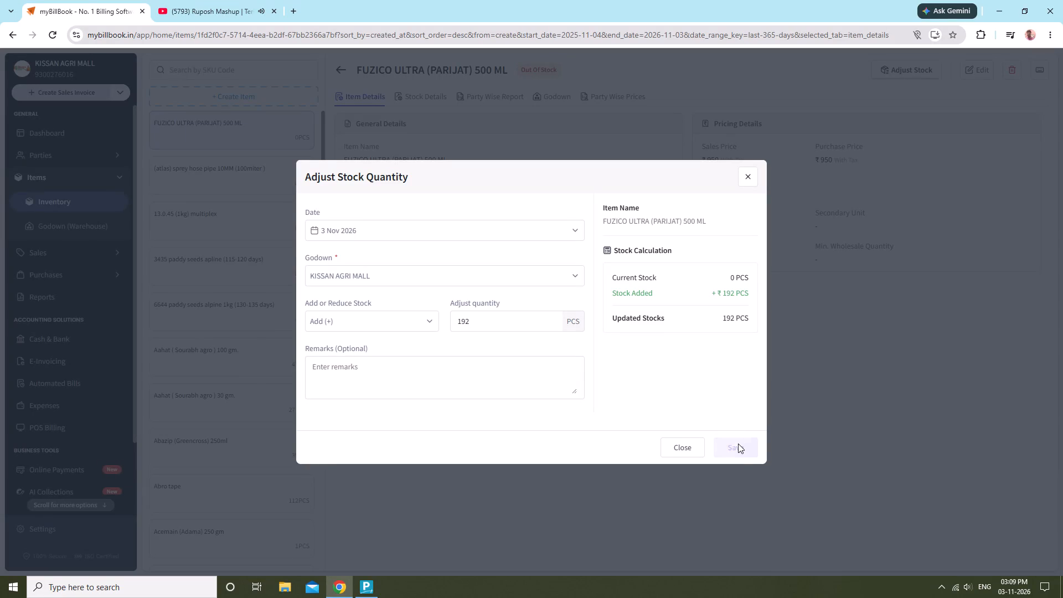
{"action": "left_click", "coordinate": [241, 63]}
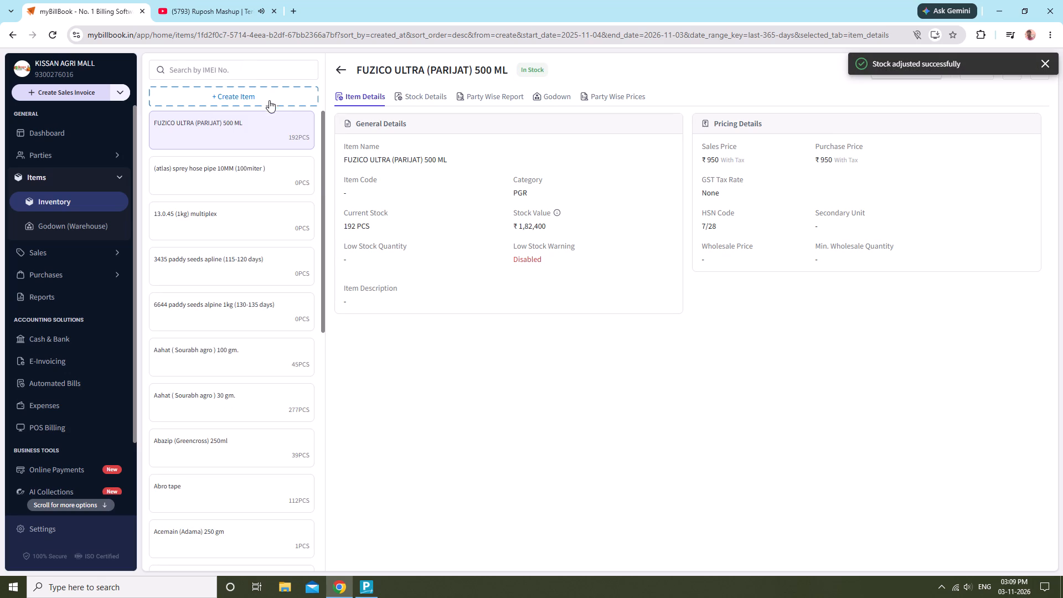
Start another new inventory item and name it FUZICO ULTRA (PARIJAT) 250ML.
{"action": "left_click", "coordinate": [243, 93]}
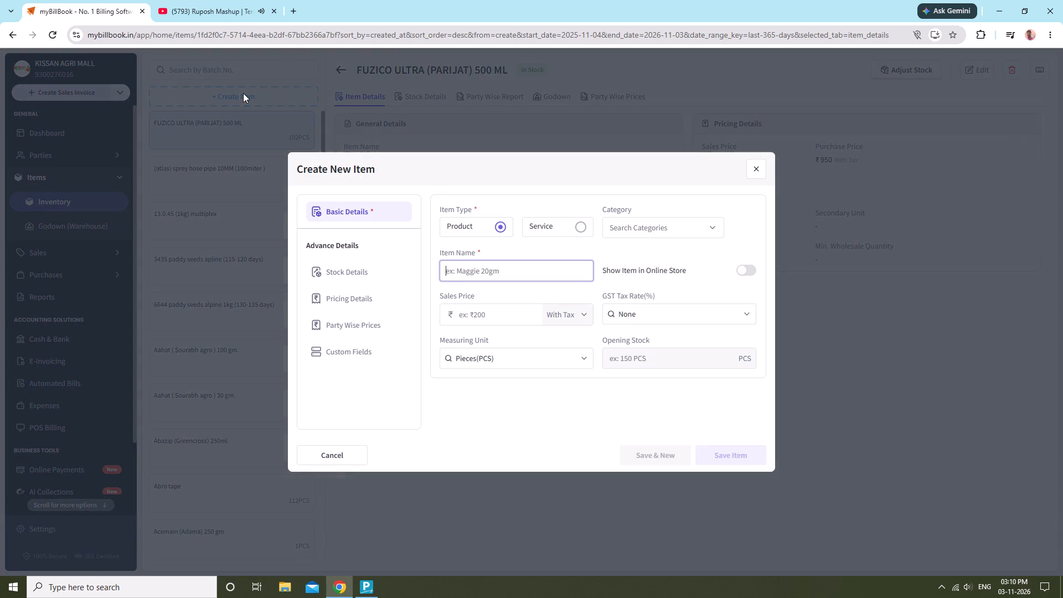
{"action": "type", "text": "FU"}
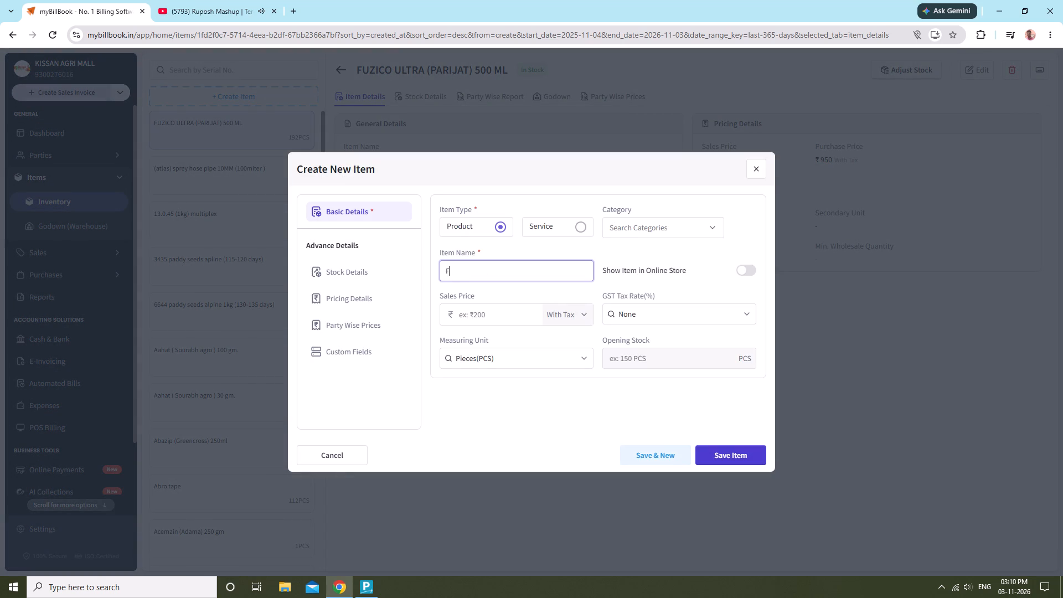
{"action": "type", "text": "ZICO"}
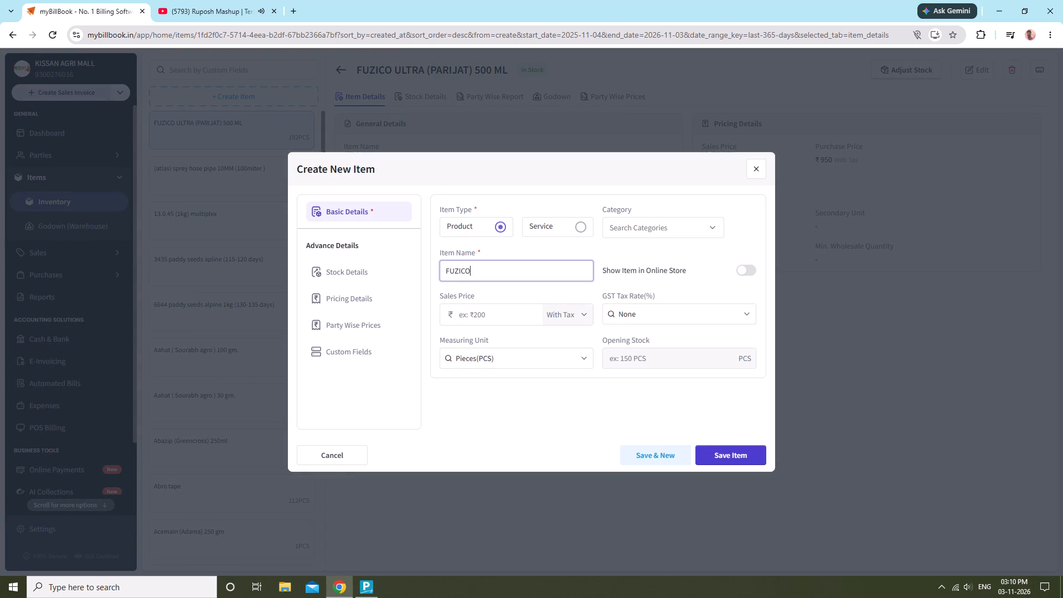
{"action": "key", "text": "space"}
{"action": "type", "text": "ULTR"}
{"action": "type", "text": "A"}
{"action": "key", "text": "space"}
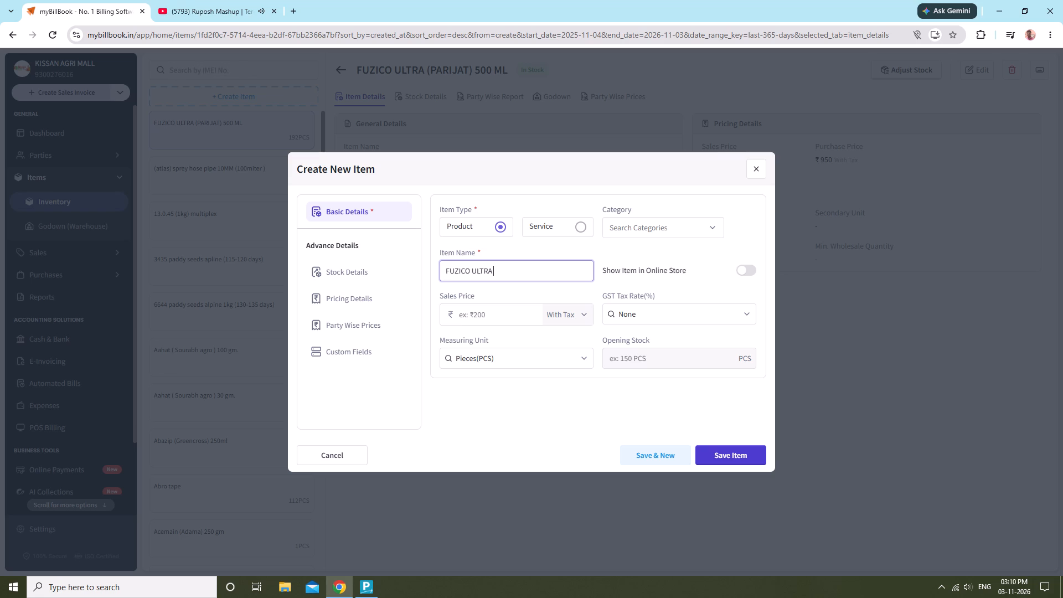
{"action": "key", "text": "shift+parenleft"}
{"action": "type", "text": "PARI"}
{"action": "type", "text": "JAT"}
{"action": "type", "text": ") 250"}
{"action": "type", "text": "ML"}
Set both the sales price and the purchase price of the 250ML item to 500.
{"action": "left_click", "coordinate": [505, 317]}
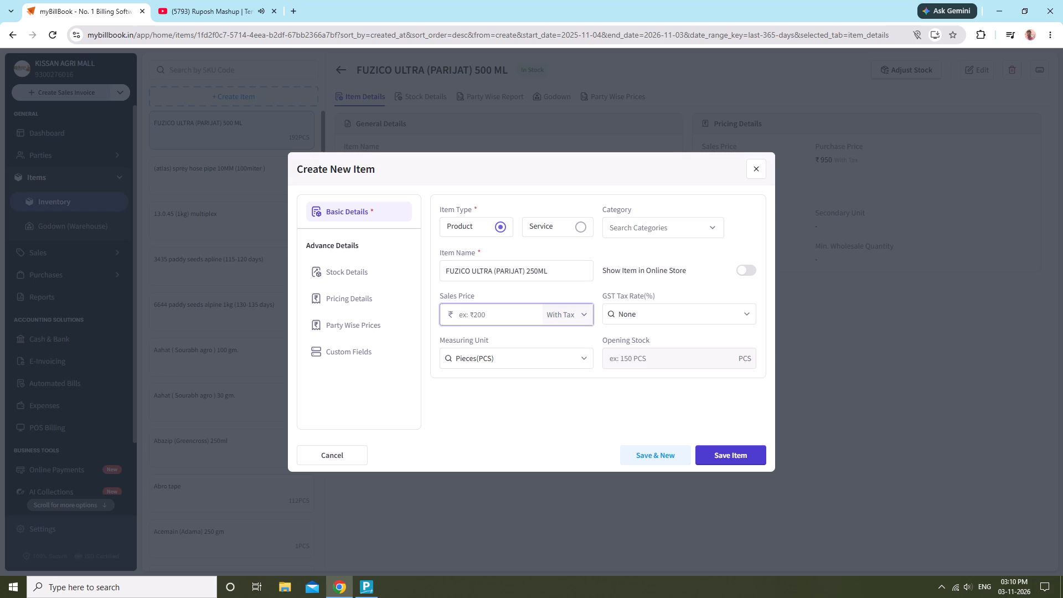
{"action": "type", "text": "500"}
{"action": "left_click", "coordinate": [378, 306]}
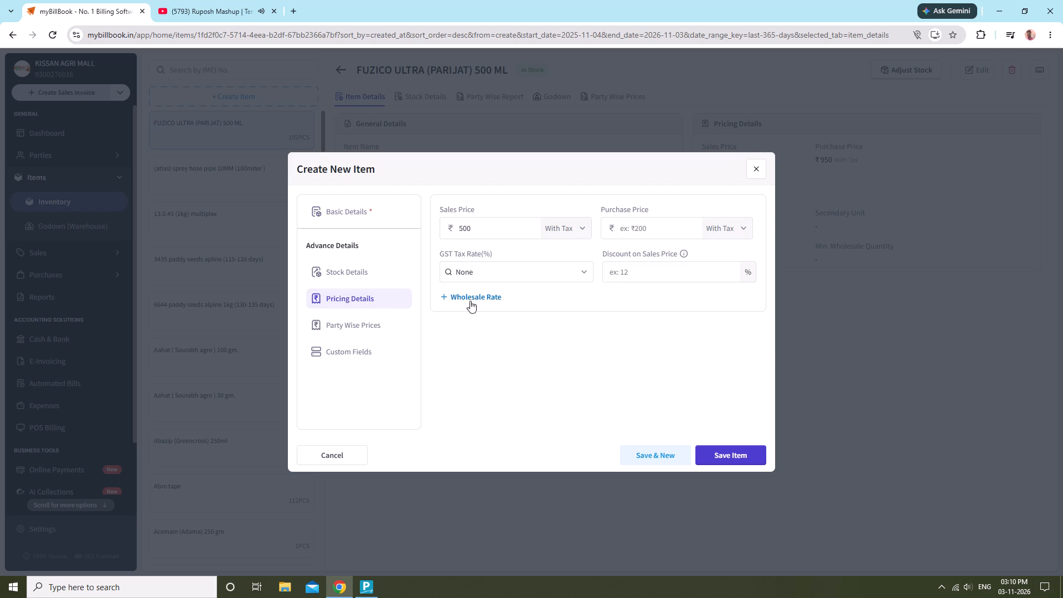
{"action": "left_click", "coordinate": [654, 226]}
{"action": "type", "text": "500"}
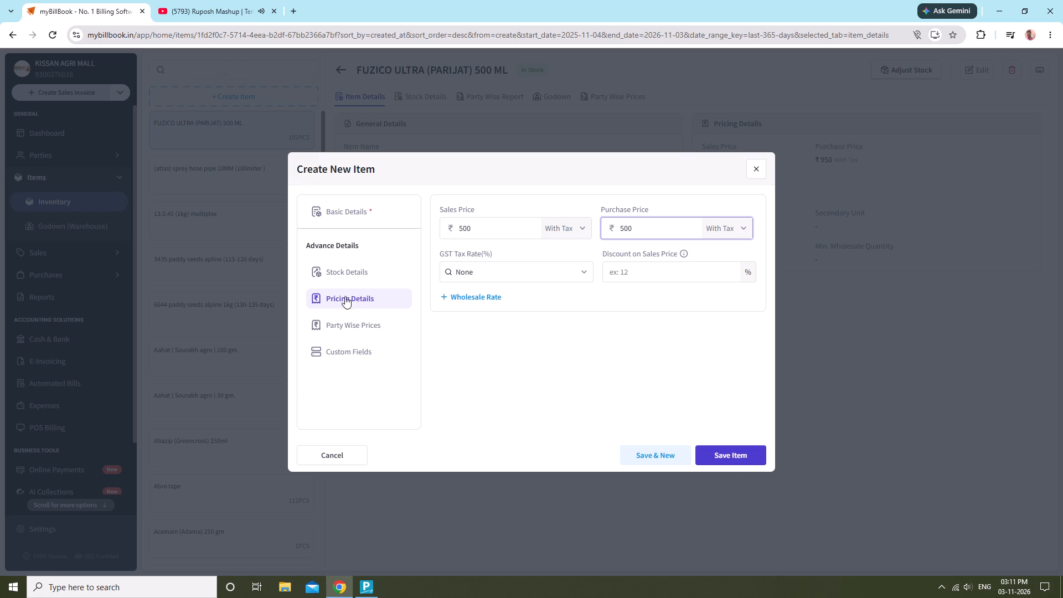
Enter 10/28 as the HSN code of the 250ML item and save the item.
{"action": "left_click", "coordinate": [342, 269]}
{"action": "left_click", "coordinate": [673, 233]}
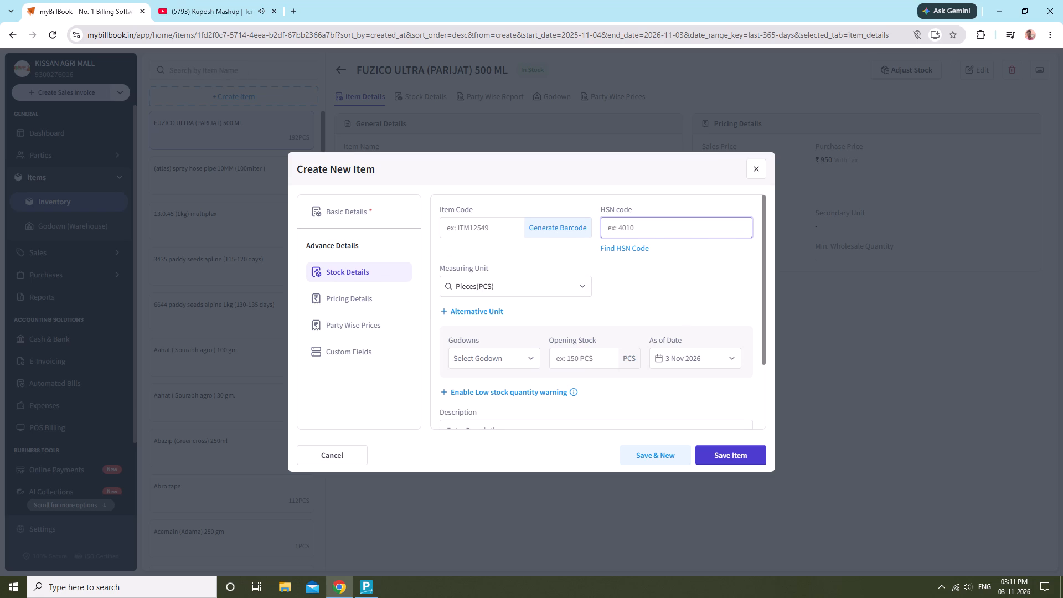
{"action": "type", "text": "10/28"}
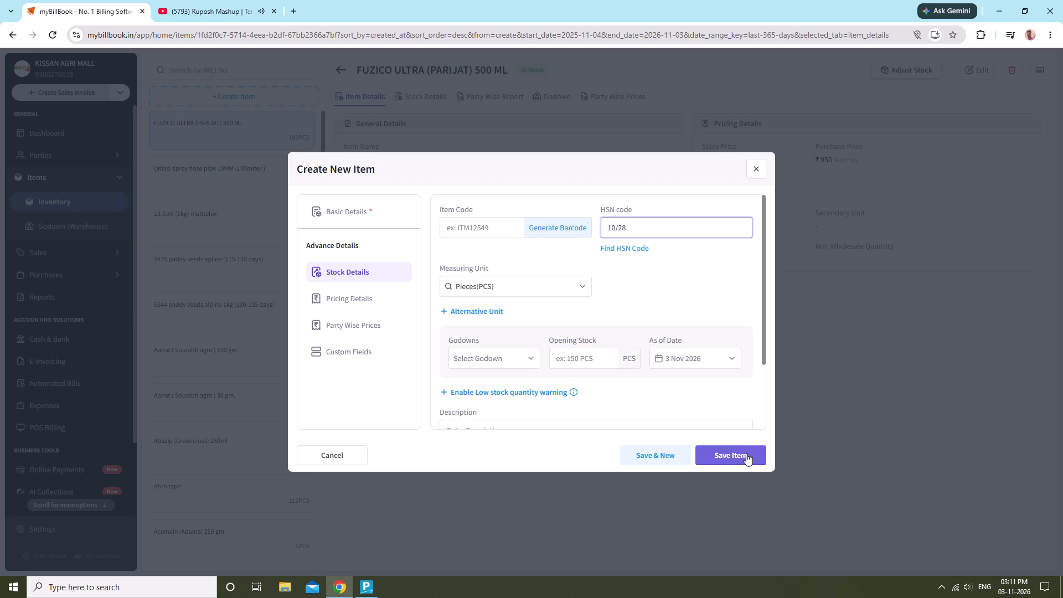
{"action": "left_click", "coordinate": [746, 453]}
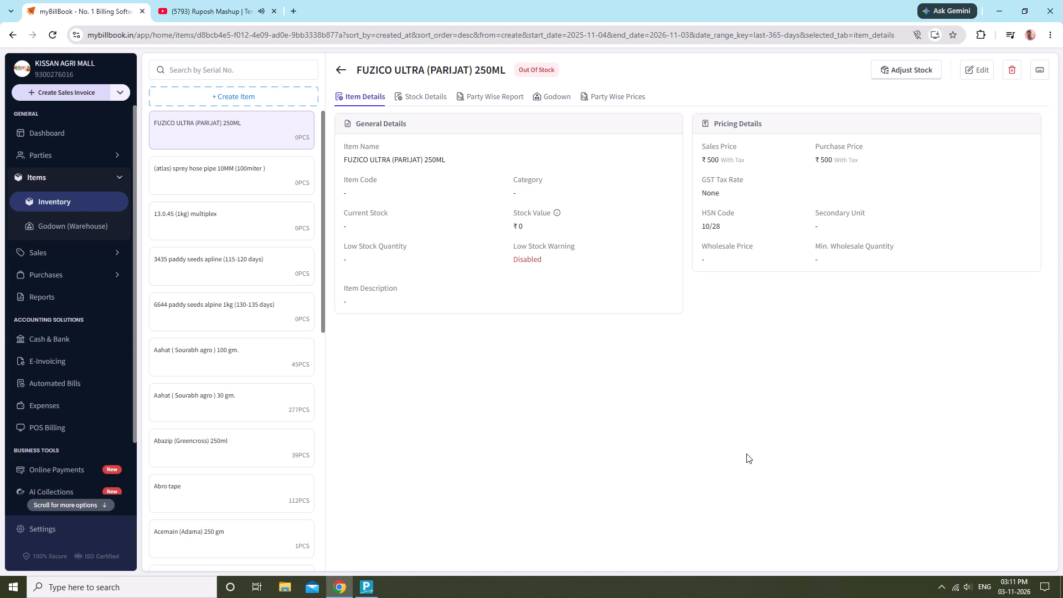
Add 40 PCS to the 250ML item's stock in the KISSAN AGRI MALL godown and save the adjustment.
{"action": "left_click", "coordinate": [890, 76]}
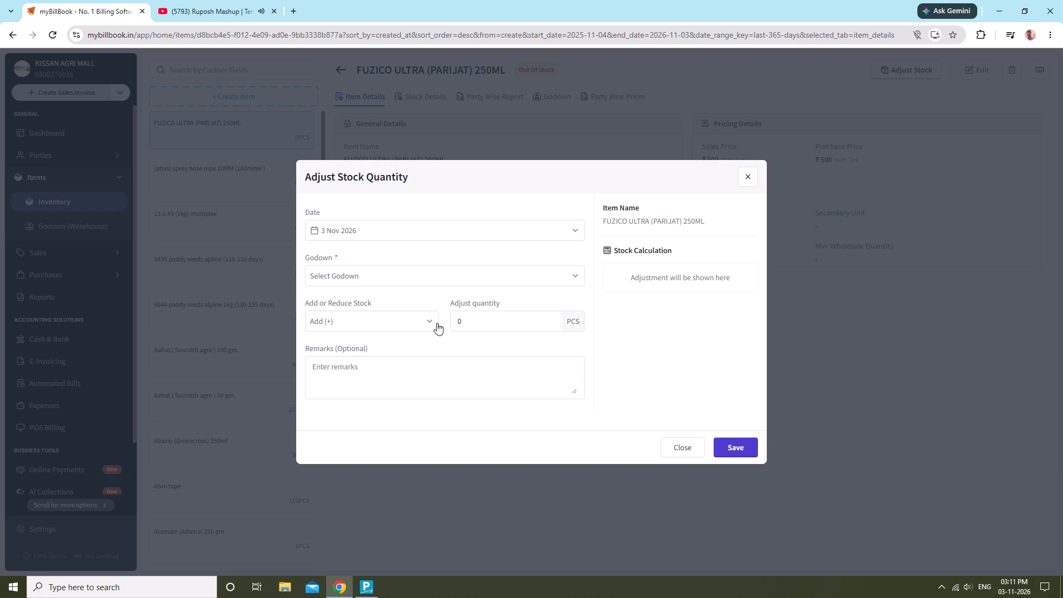
{"action": "left_click", "coordinate": [507, 279]}
{"action": "left_click", "coordinate": [510, 291]}
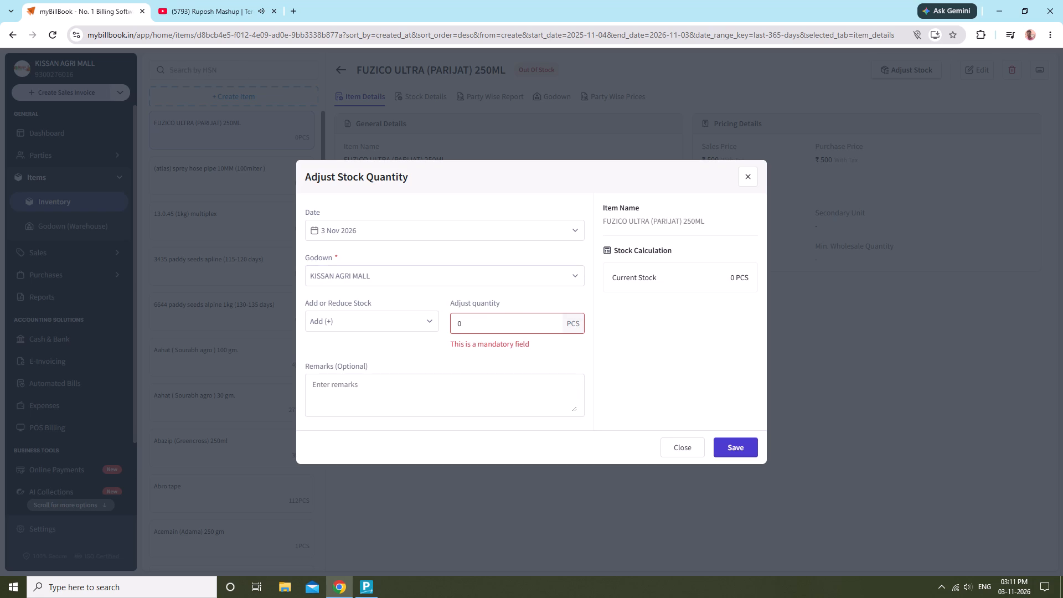
{"action": "type", "text": "40"}
{"action": "left_click", "coordinate": [497, 322]}
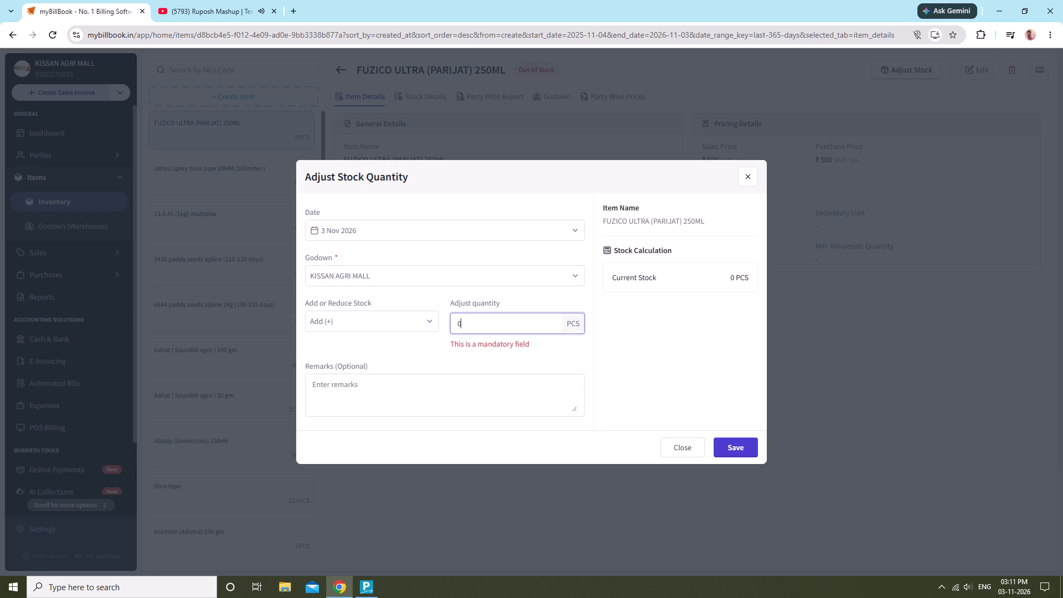
{"action": "type", "text": "40"}
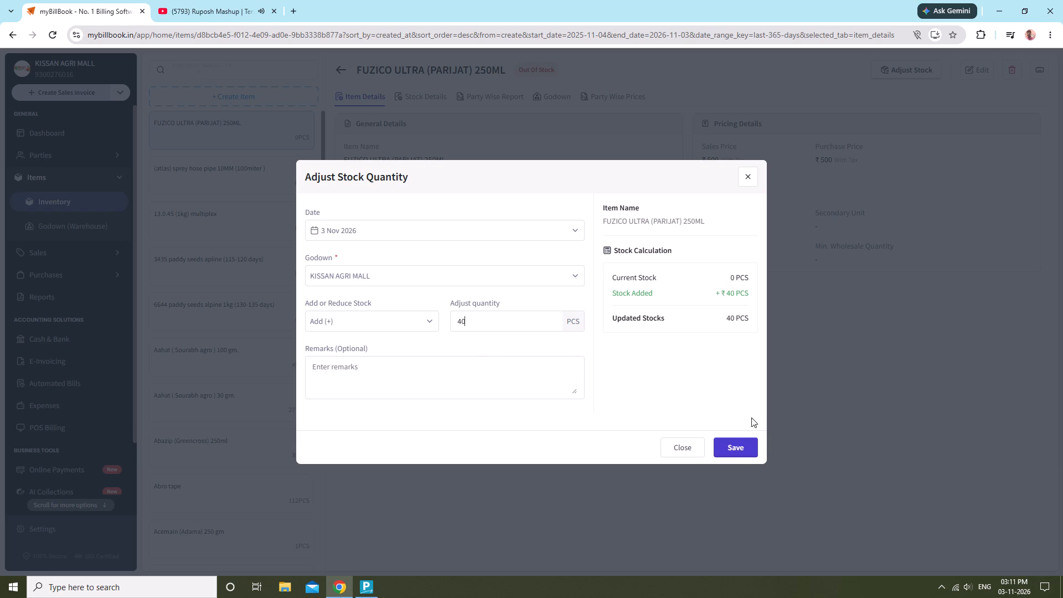
{"action": "left_click", "coordinate": [743, 450]}
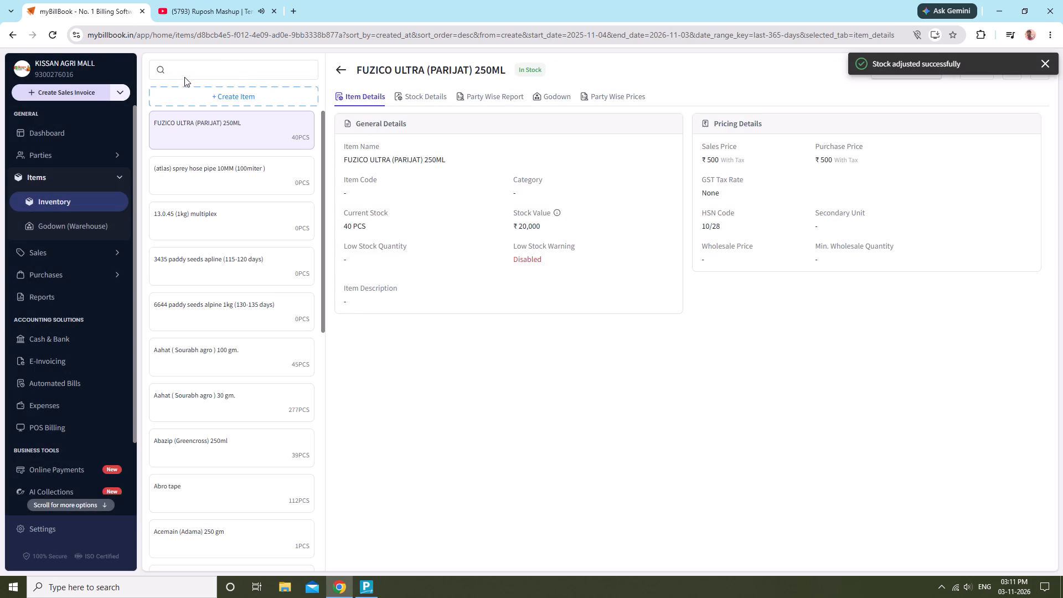
Start another new inventory item and name it FUZICO ULTRA (PARIJAT) 100 ML.
{"action": "left_click", "coordinate": [241, 94]}
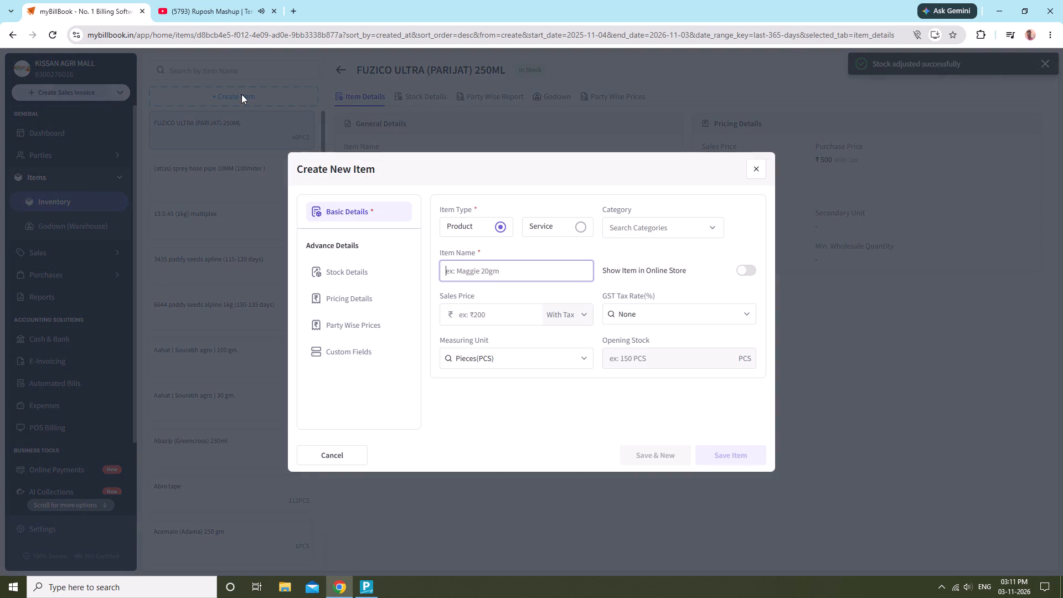
{"action": "type", "text": "FU"}
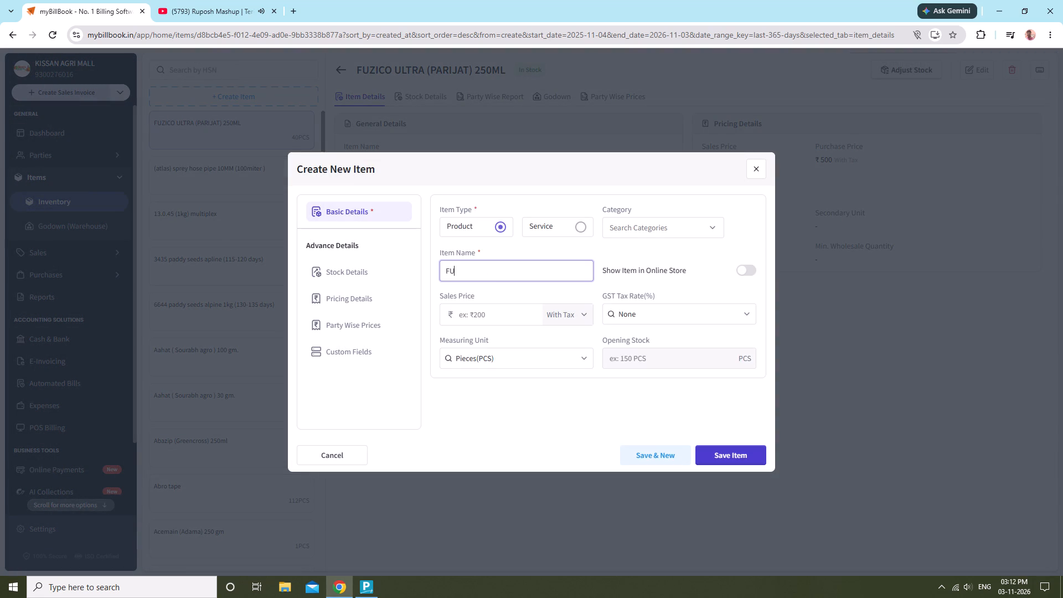
{"action": "type", "text": "ZI"}
{"action": "type", "text": "CO"}
{"action": "key", "text": "space"}
{"action": "key", "text": "u"}
{"action": "type", "text": "LTRA"}
{"action": "key", "text": "space"}
{"action": "type", "text": "(PARI"}
{"action": "type", "text": "JAT"}
{"action": "key", "text": "shift+parenright"}
{"action": "key", "text": "space"}
{"action": "type", "text": "100 ML"}
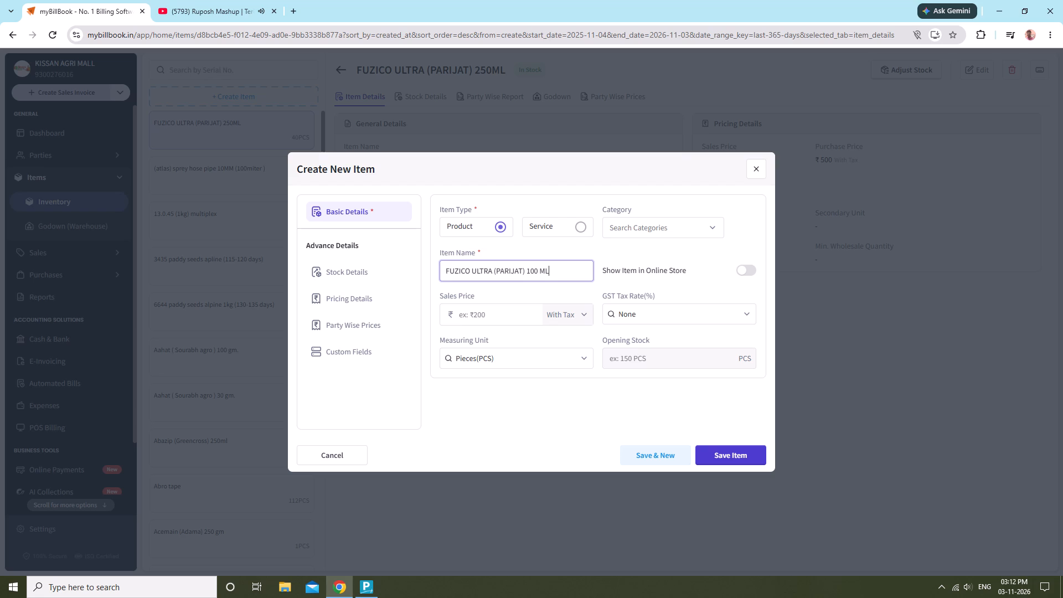
Set the 100 ML item's sales price to 260 and its HSN code to 8/28.
{"action": "left_click", "coordinate": [488, 316]}
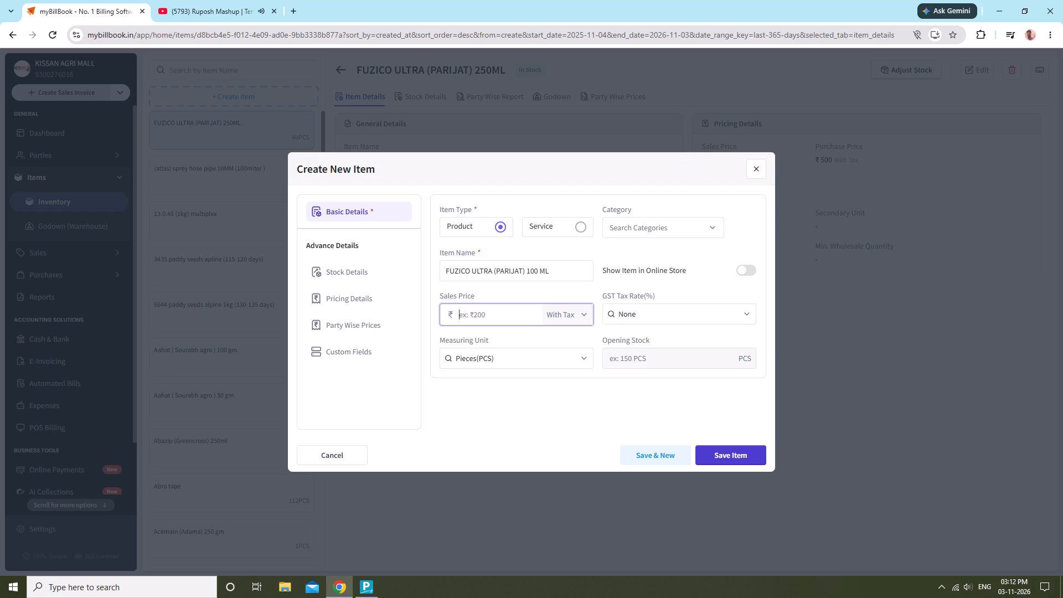
{"action": "type", "text": "260"}
{"action": "left_click", "coordinate": [340, 277]}
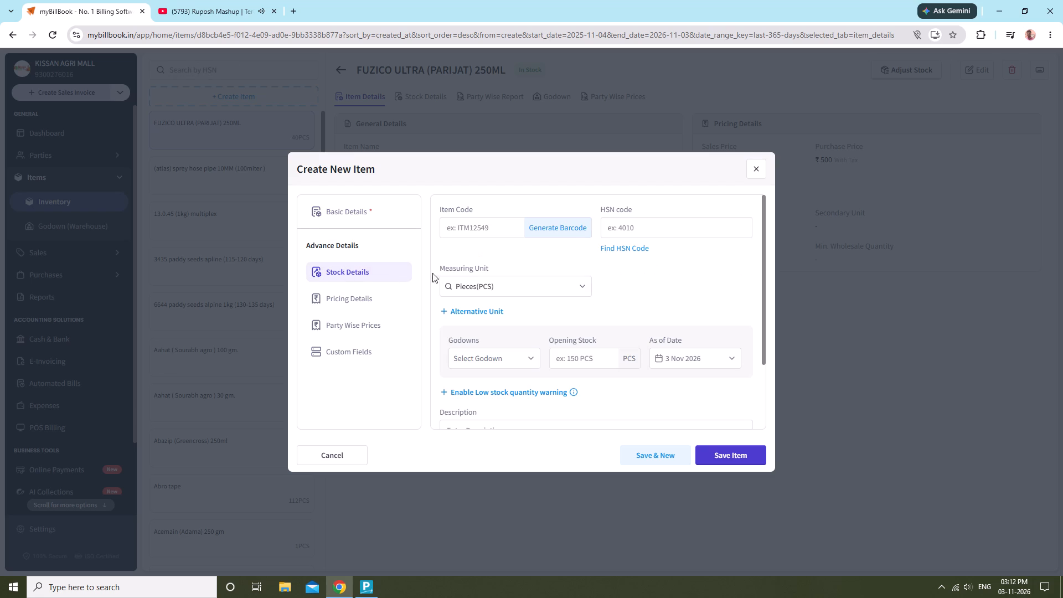
{"action": "left_click", "coordinate": [658, 227]}
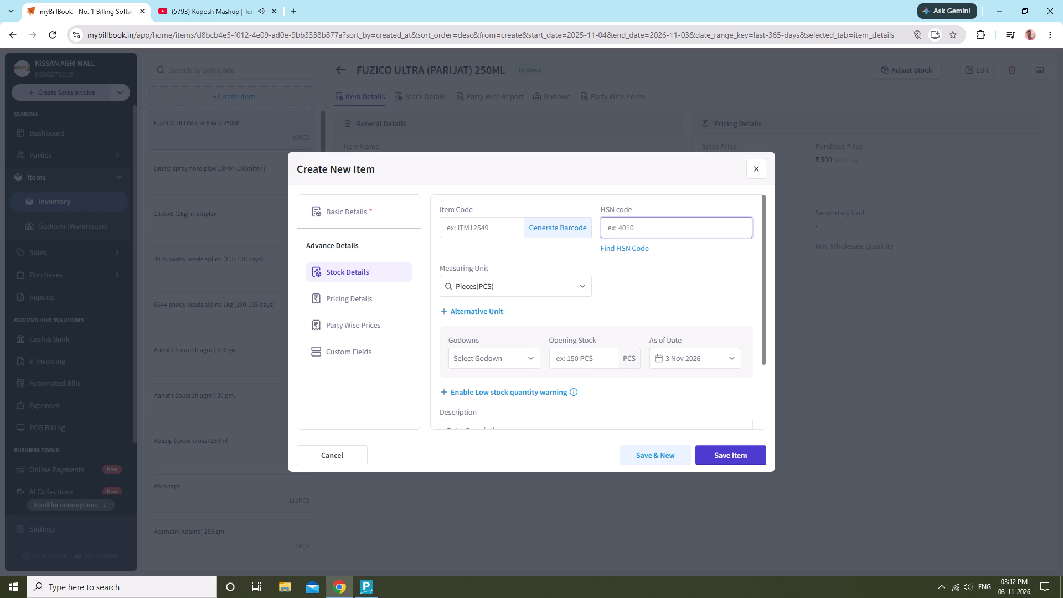
{"action": "type", "text": "8/28"}
Set the 100 ML item's purchase price to 260, recheck its stock details, and save the item.
{"action": "left_click", "coordinate": [333, 304]}
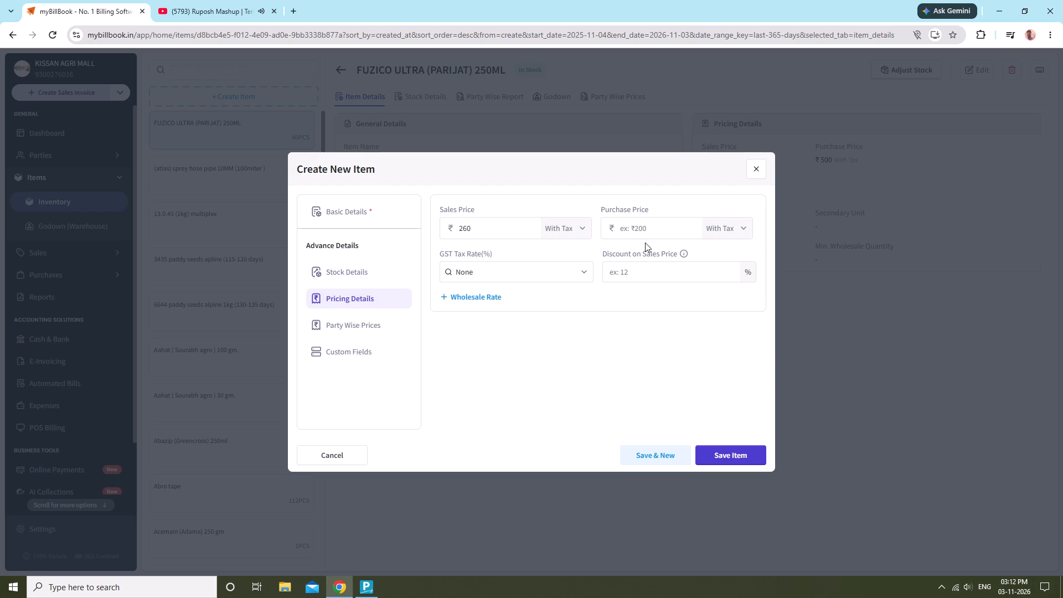
{"action": "left_click", "coordinate": [659, 227]}
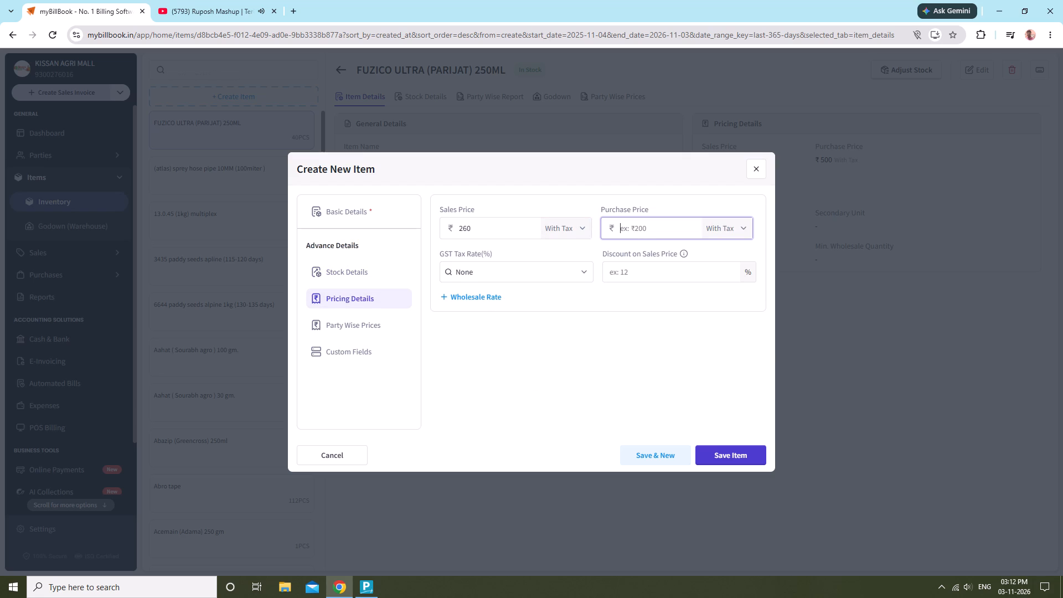
{"action": "type", "text": "260"}
{"action": "left_click", "coordinate": [374, 325]}
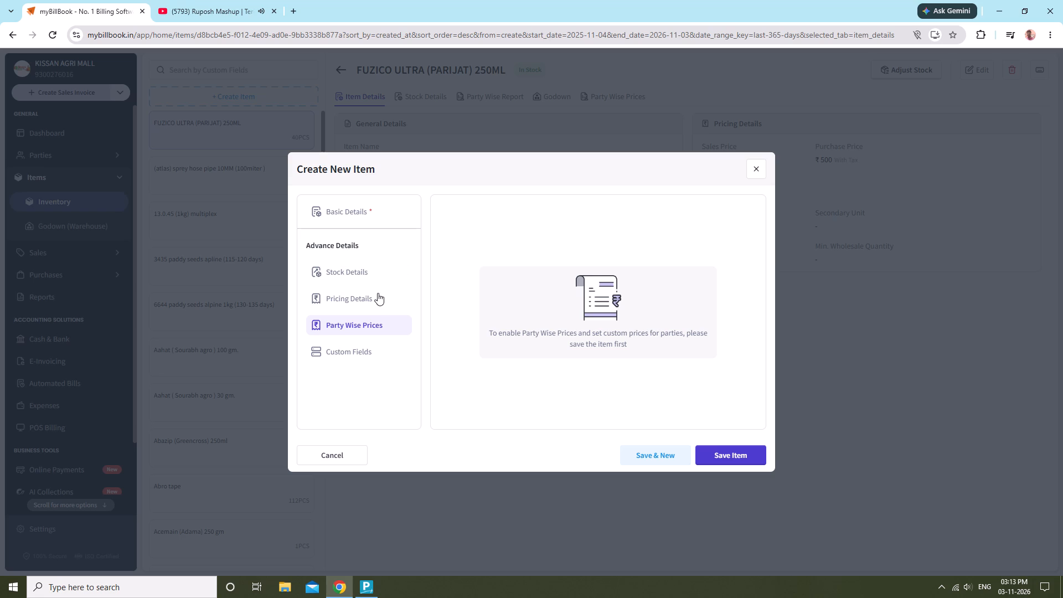
{"action": "left_click", "coordinate": [362, 278]}
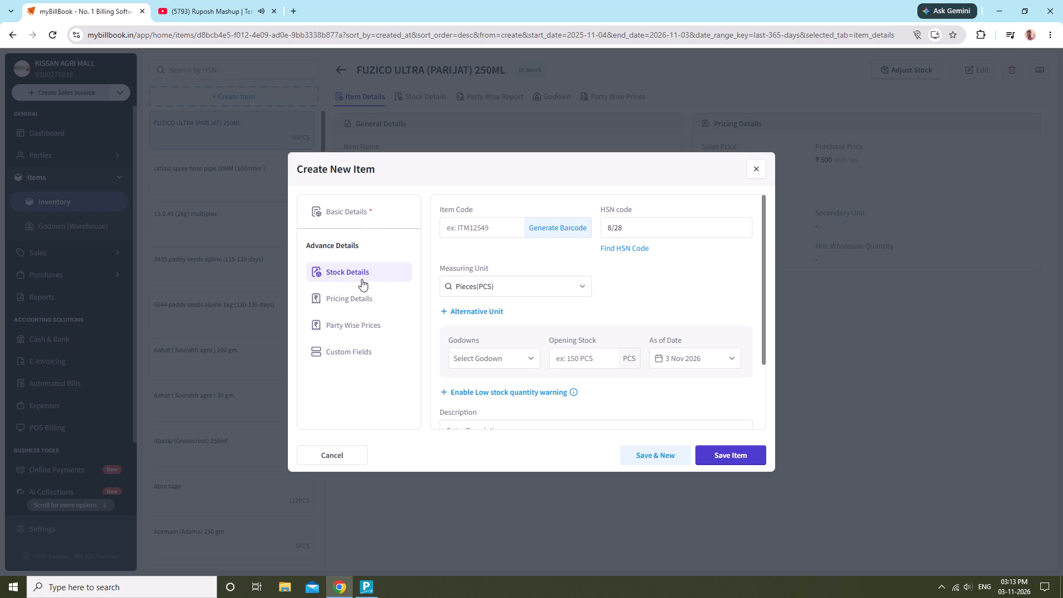
{"action": "scroll", "coordinate": [540, 308], "scroll_direction": "down", "scroll_amount": 2}
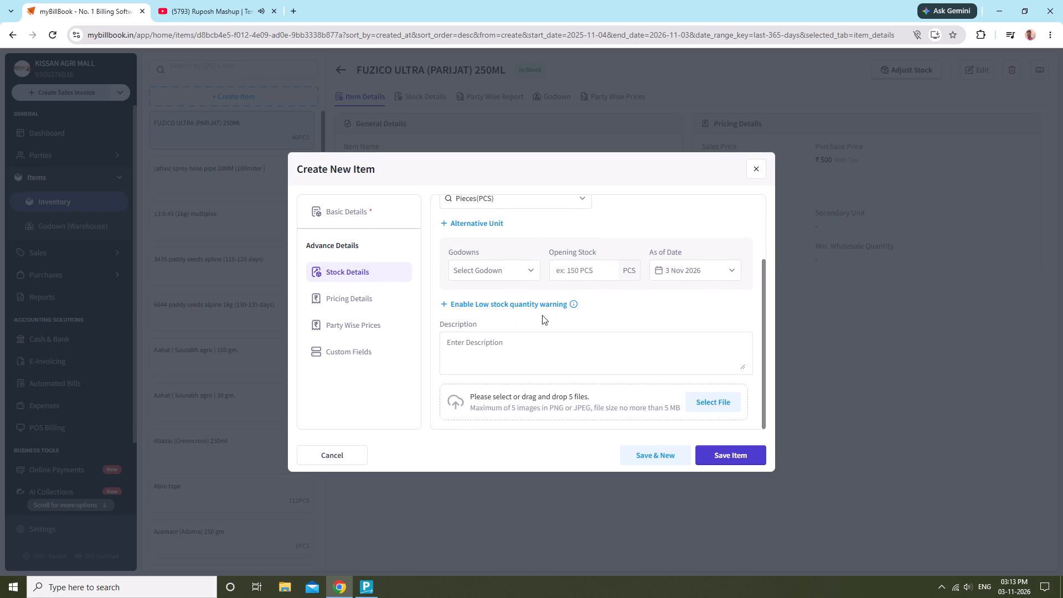
{"action": "scroll", "coordinate": [546, 316], "scroll_direction": "up", "scroll_amount": 3}
{"action": "scroll", "coordinate": [546, 316], "scroll_direction": "down", "scroll_amount": 2}
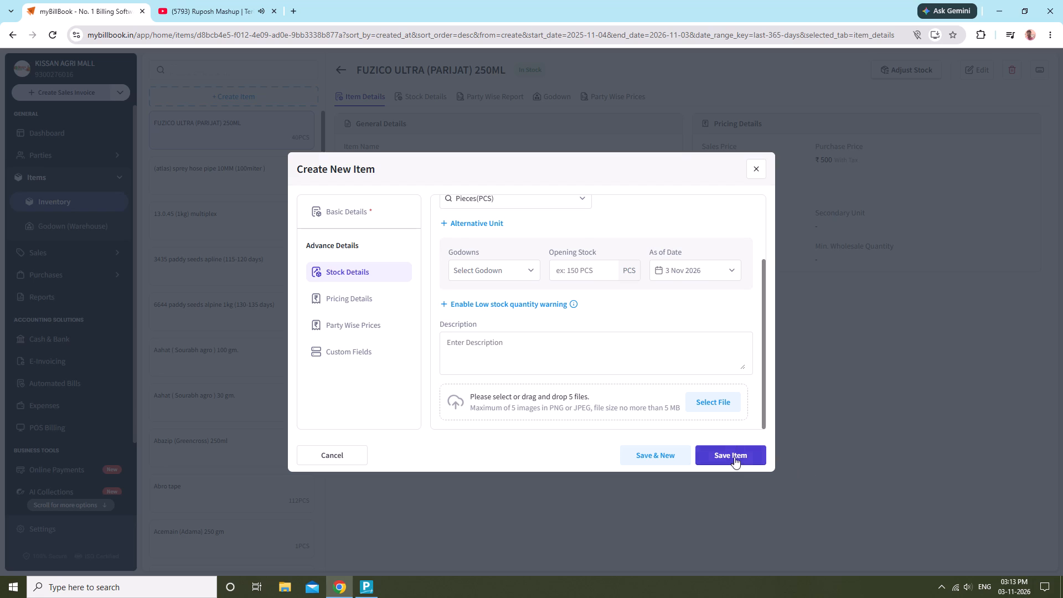
{"action": "left_click", "coordinate": [735, 461]}
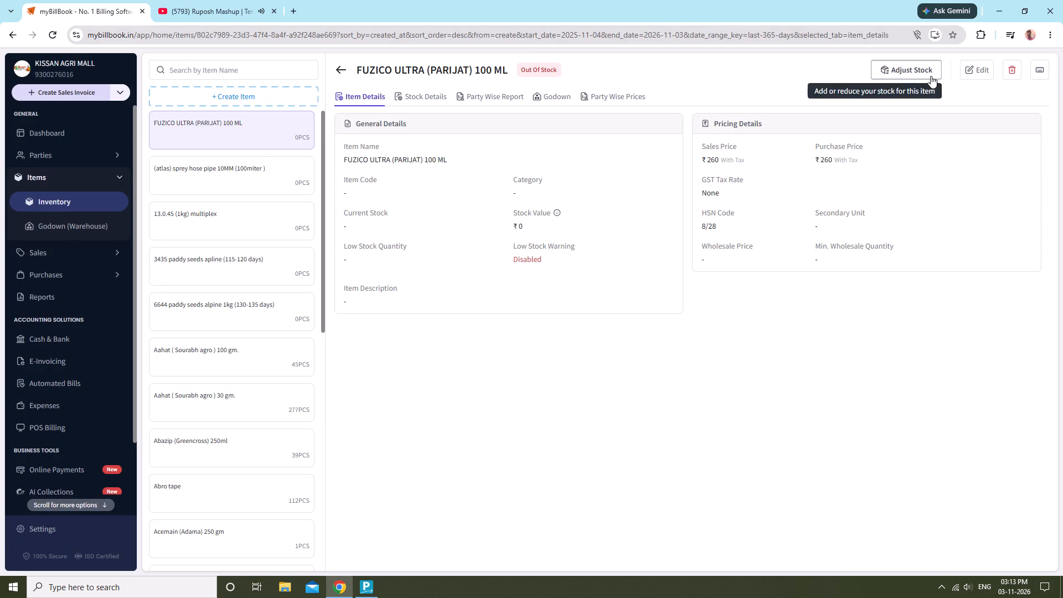
Add 200 PCS to the 100 ML item's stock in the KISSAN AGRI MALL godown and save the adjustment.
{"action": "left_click", "coordinate": [931, 76]}
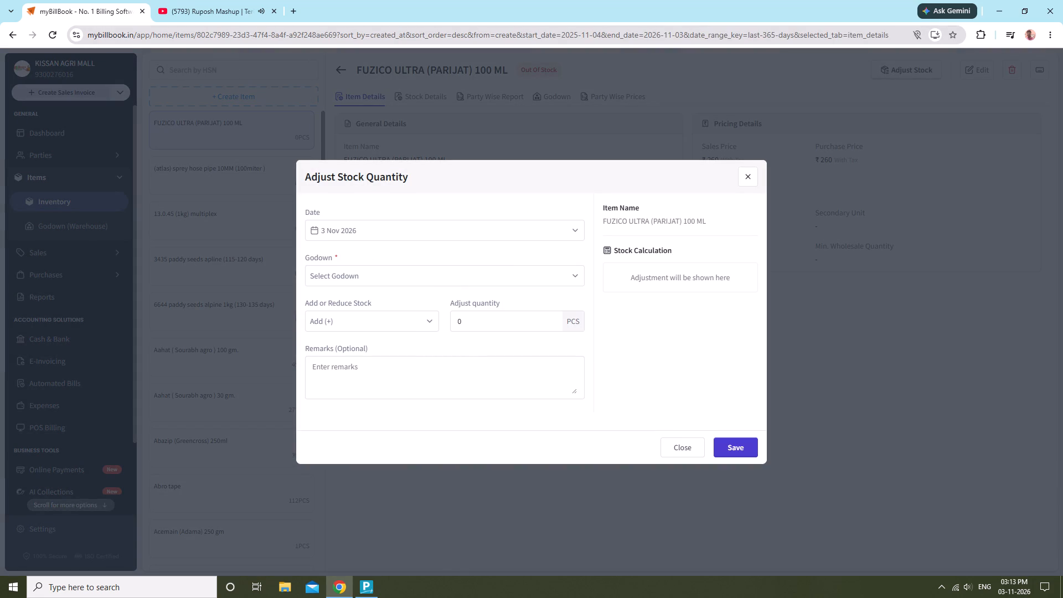
{"action": "left_click", "coordinate": [503, 278]}
{"action": "left_click", "coordinate": [500, 296]}
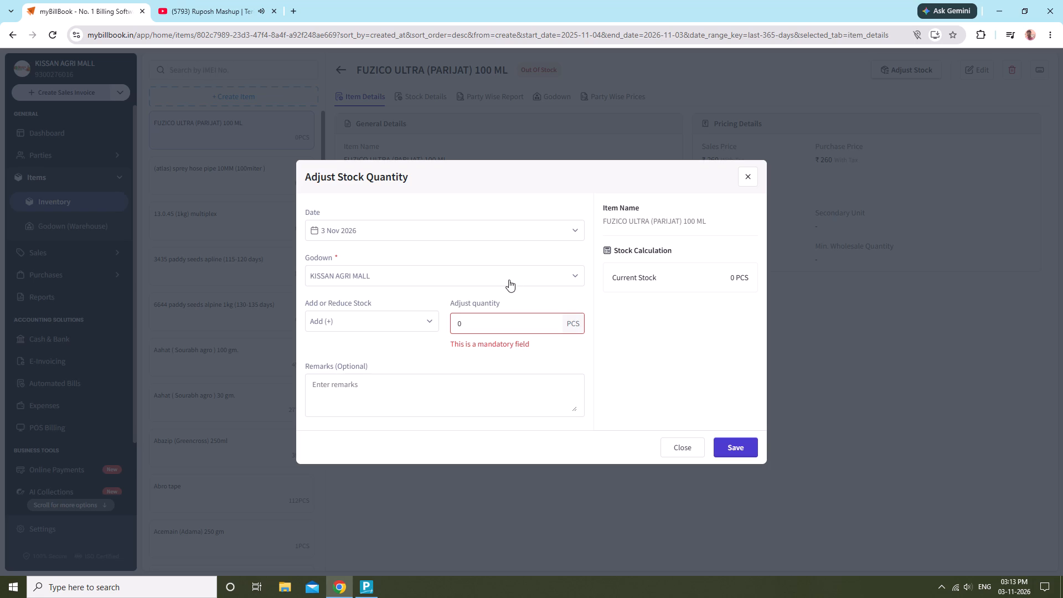
{"action": "left_click", "coordinate": [520, 327]}
{"action": "type", "text": "200"}
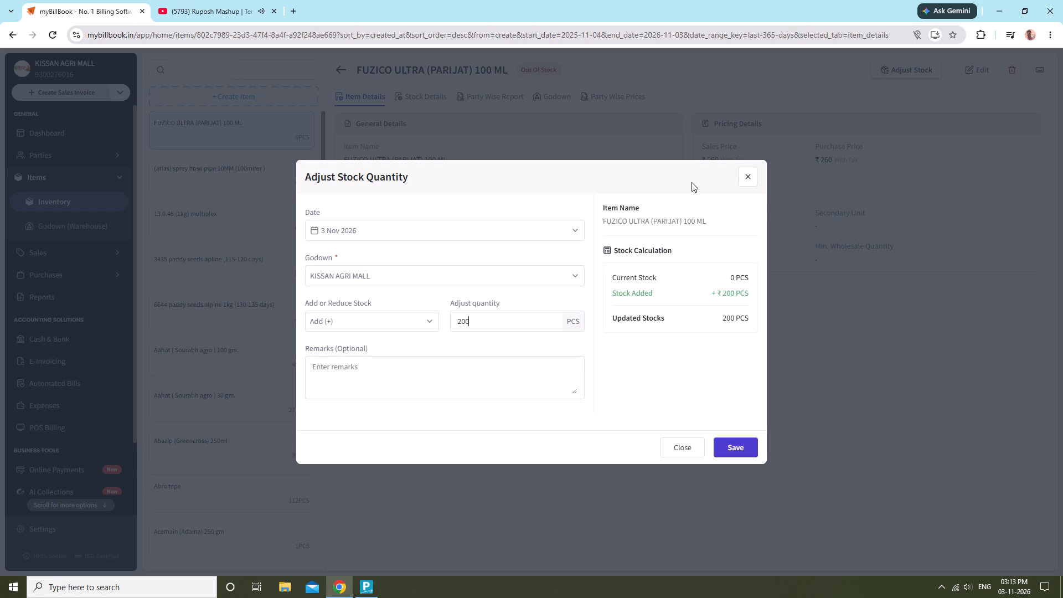
{"action": "left_click", "coordinate": [746, 452]}
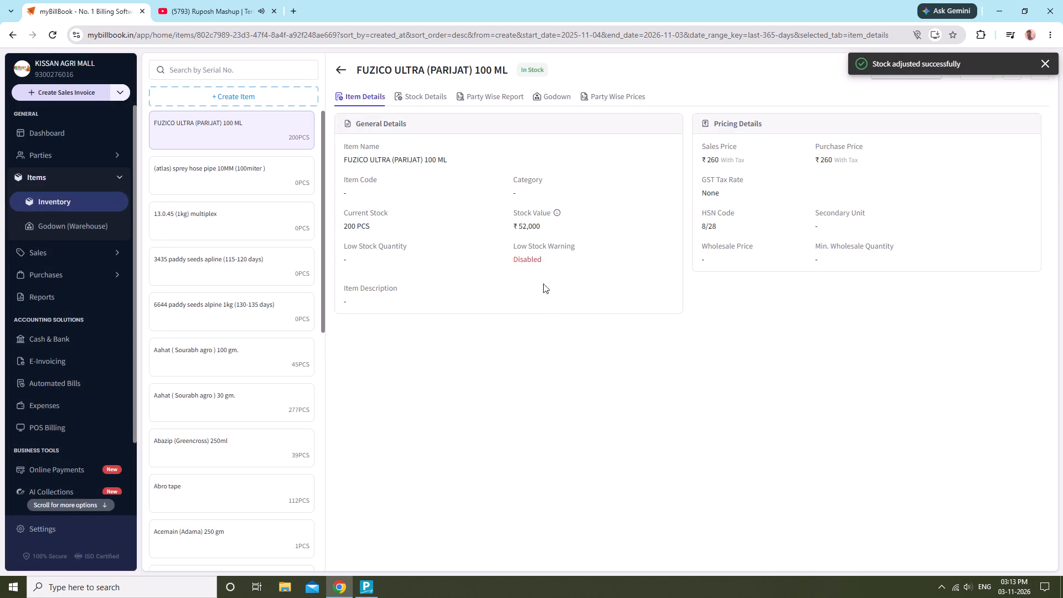
Review the 100 ML item's stock details, assign the item to the PGR category, and save it.
{"action": "left_click", "coordinate": [429, 99]}
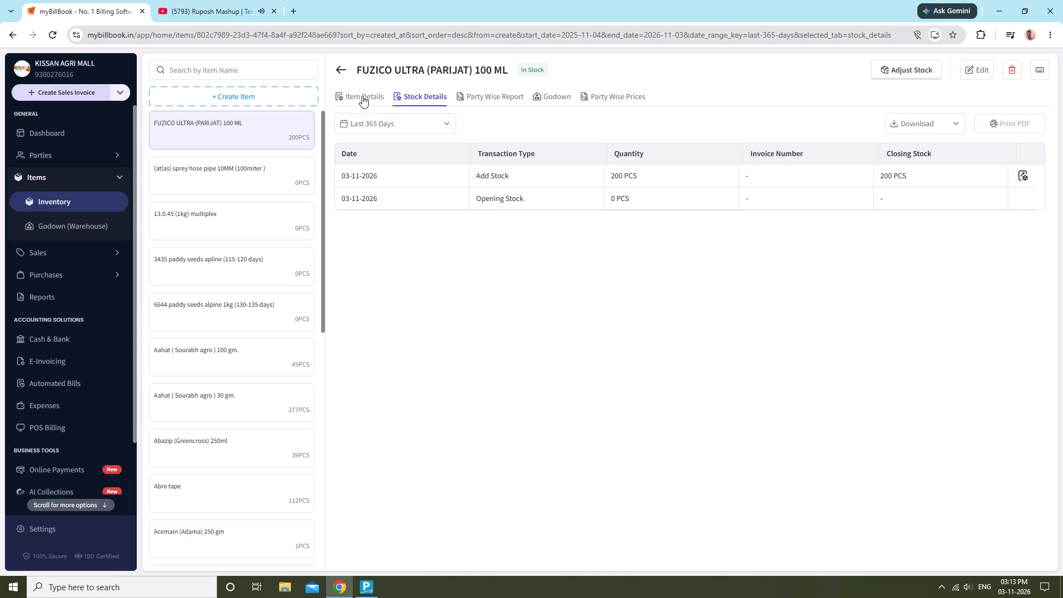
{"action": "left_click", "coordinate": [362, 96]}
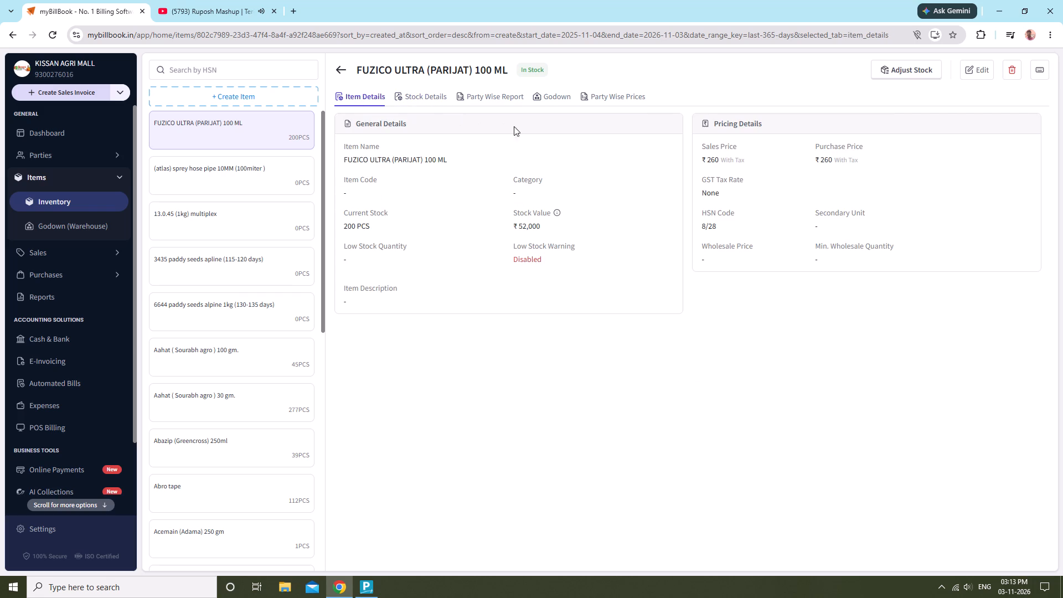
{"action": "left_click", "coordinate": [521, 185]}
{"action": "left_click", "coordinate": [968, 71]}
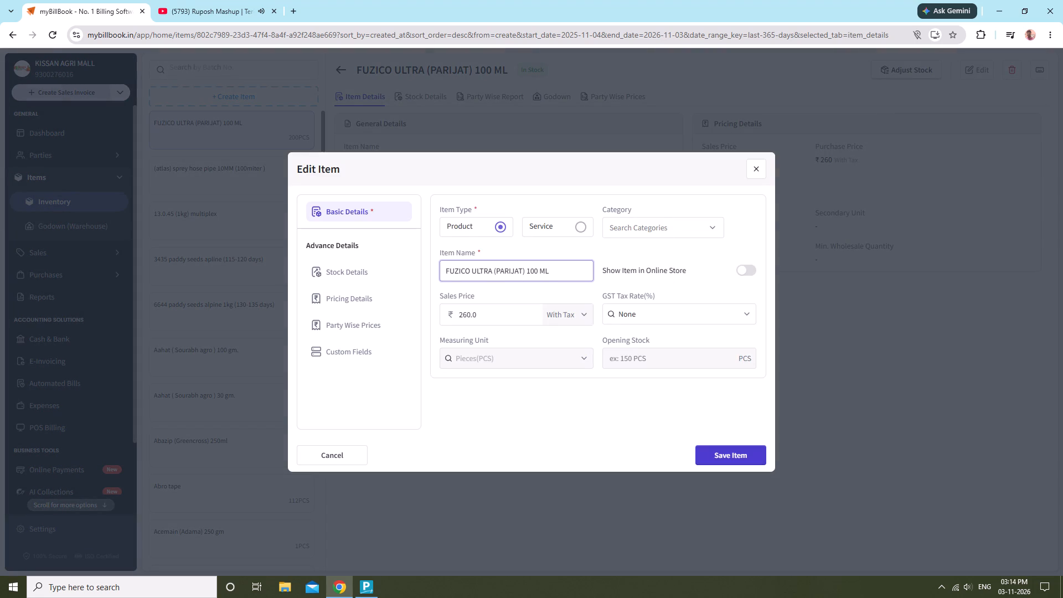
{"action": "left_click", "coordinate": [666, 226]}
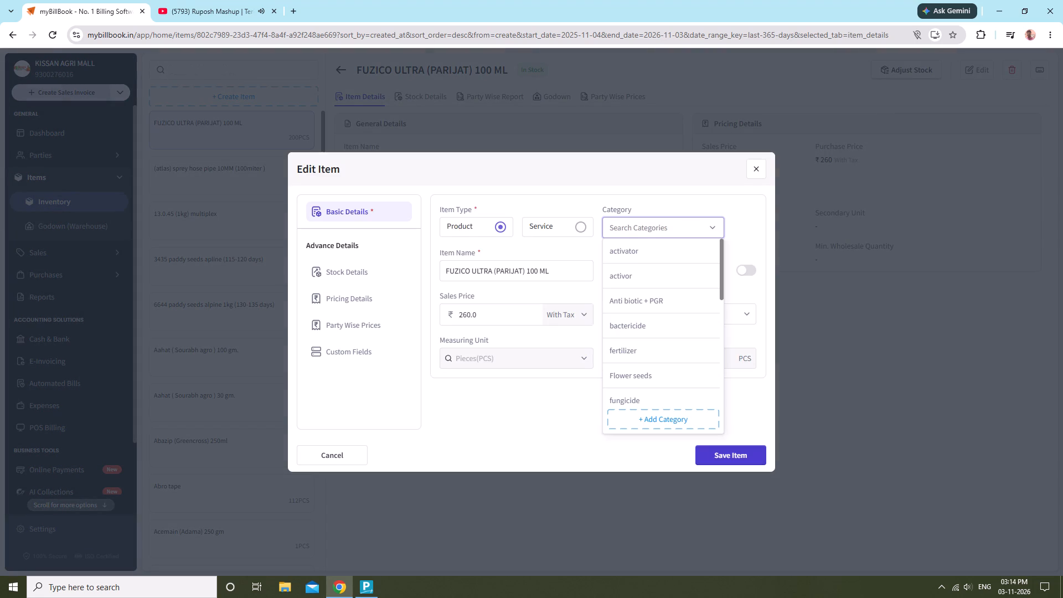
{"action": "type", "text": "PG"}
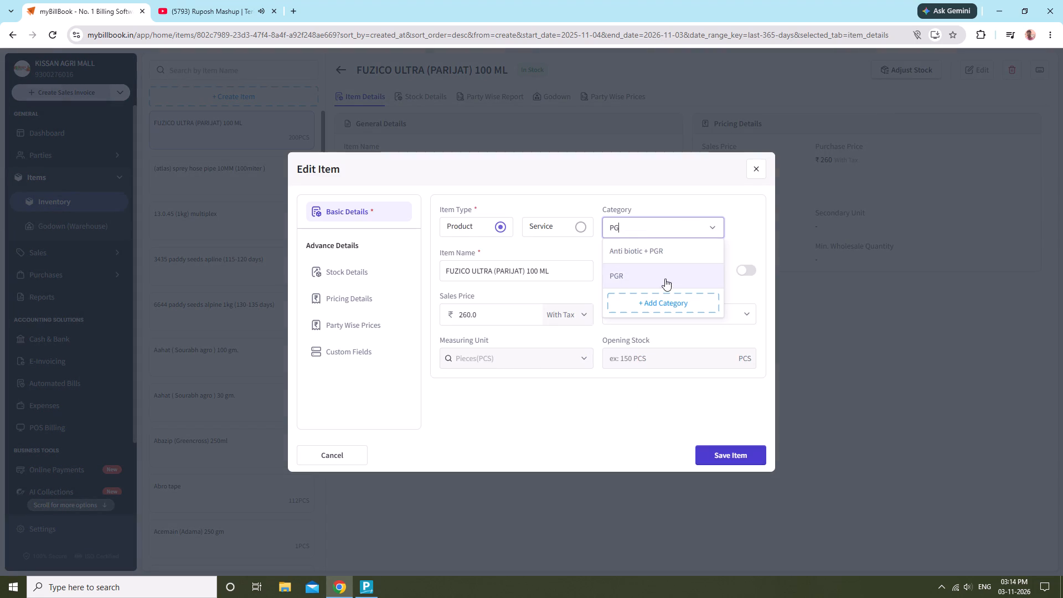
{"action": "left_click", "coordinate": [665, 279]}
{"action": "left_click", "coordinate": [732, 458]}
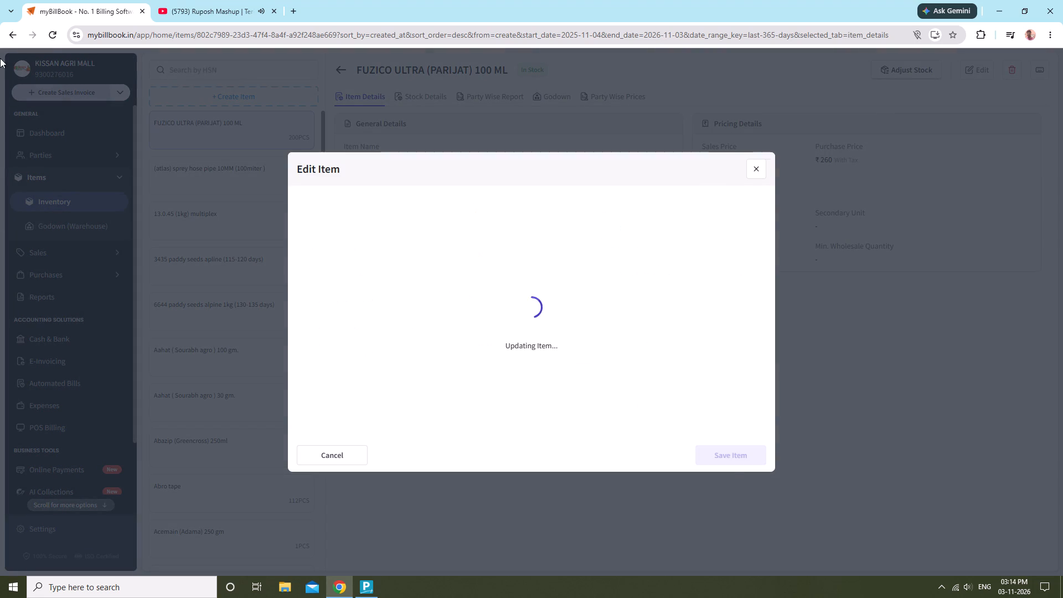
Search the inventory for FUZI and check the category, pricing and stock details of the FUZICO ULTRA (PARIJAT) 500 ML item.
{"action": "left_click", "coordinate": [192, 73]}
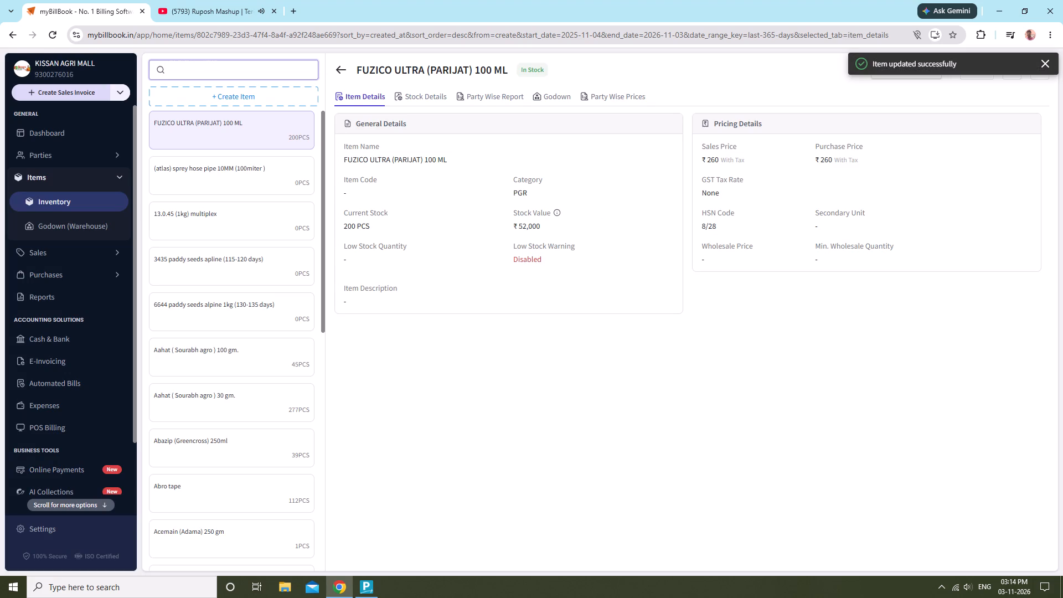
{"action": "type", "text": "FU"}
{"action": "type", "text": "ZI"}
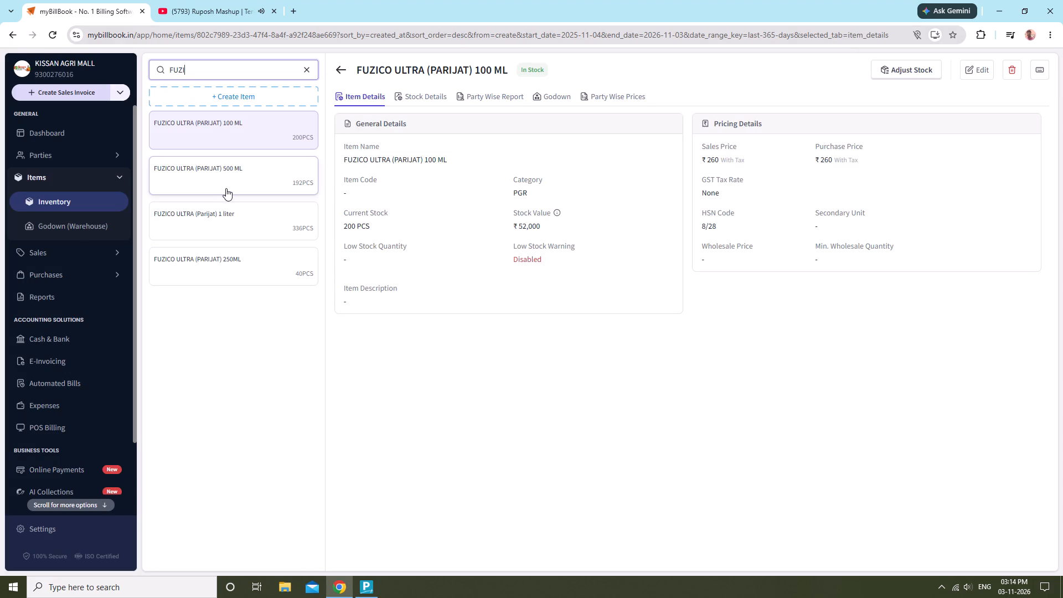
{"action": "left_click", "coordinate": [228, 187]}
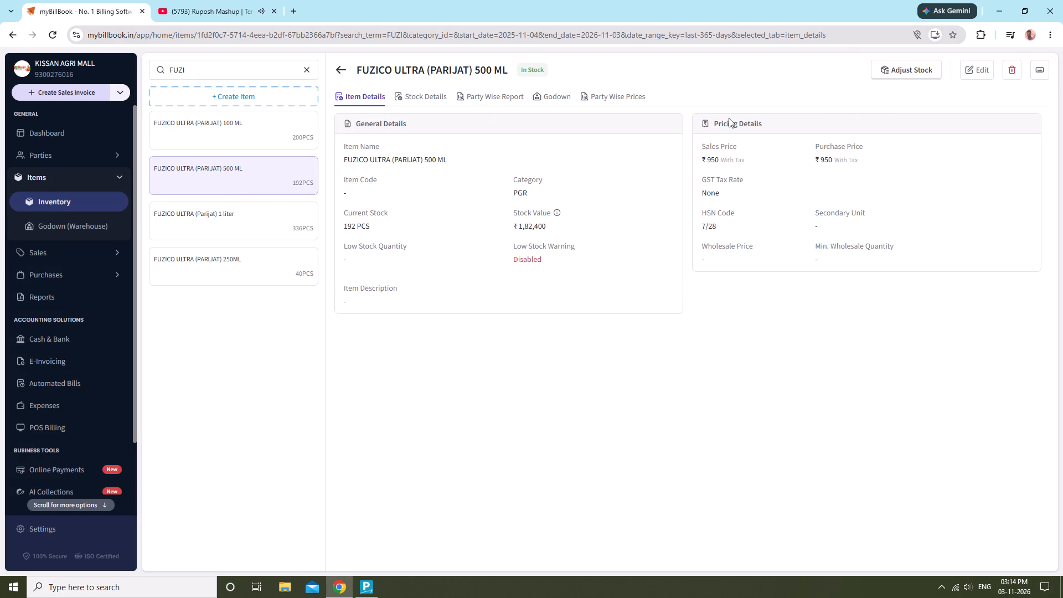
{"action": "left_click", "coordinate": [987, 68]}
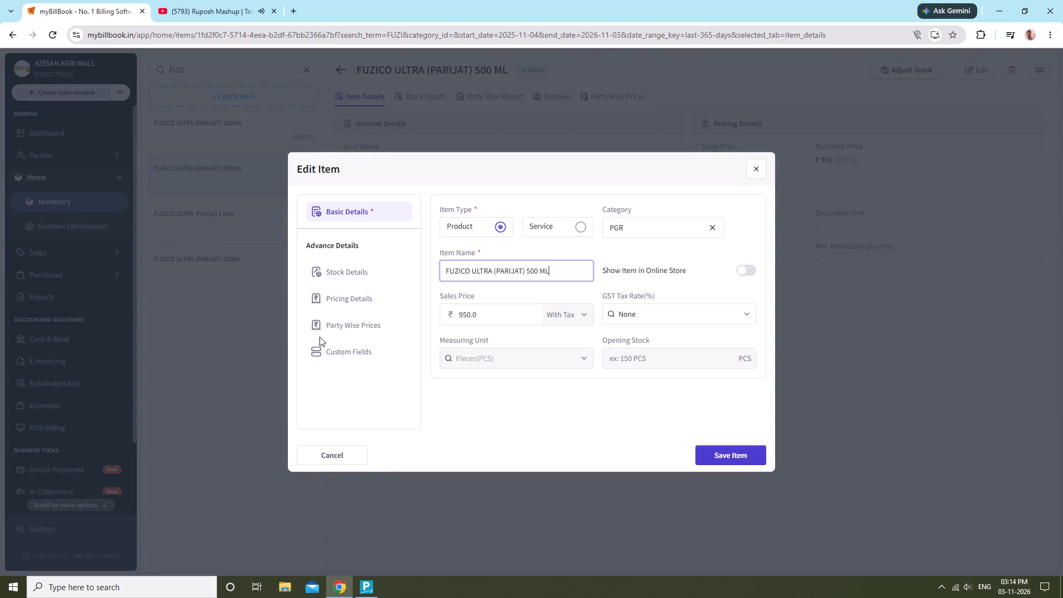
{"action": "left_click", "coordinate": [363, 299]}
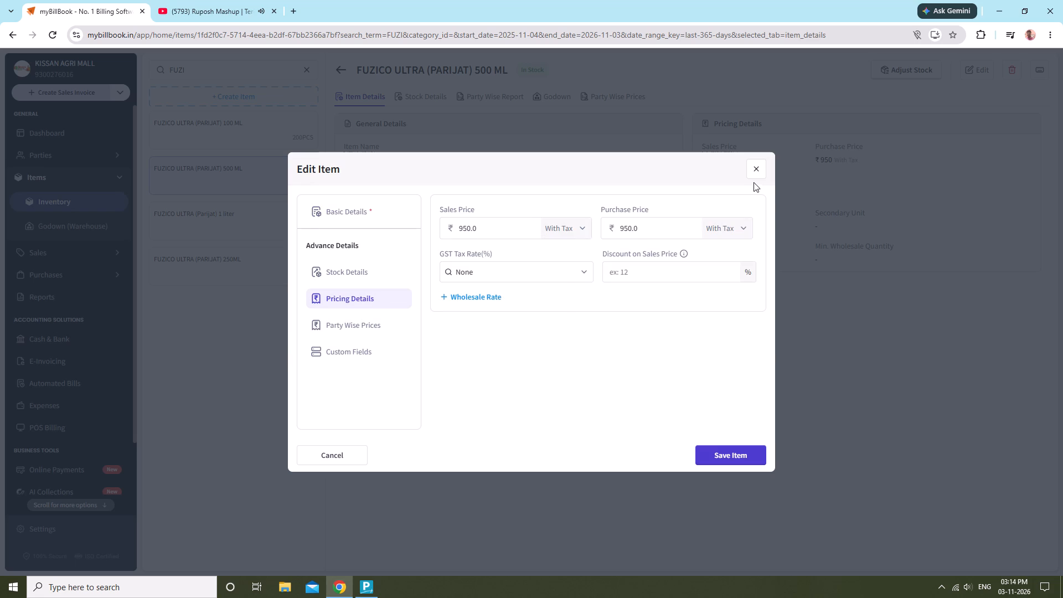
{"action": "left_click", "coordinate": [367, 260]}
{"action": "left_click", "coordinate": [353, 280]}
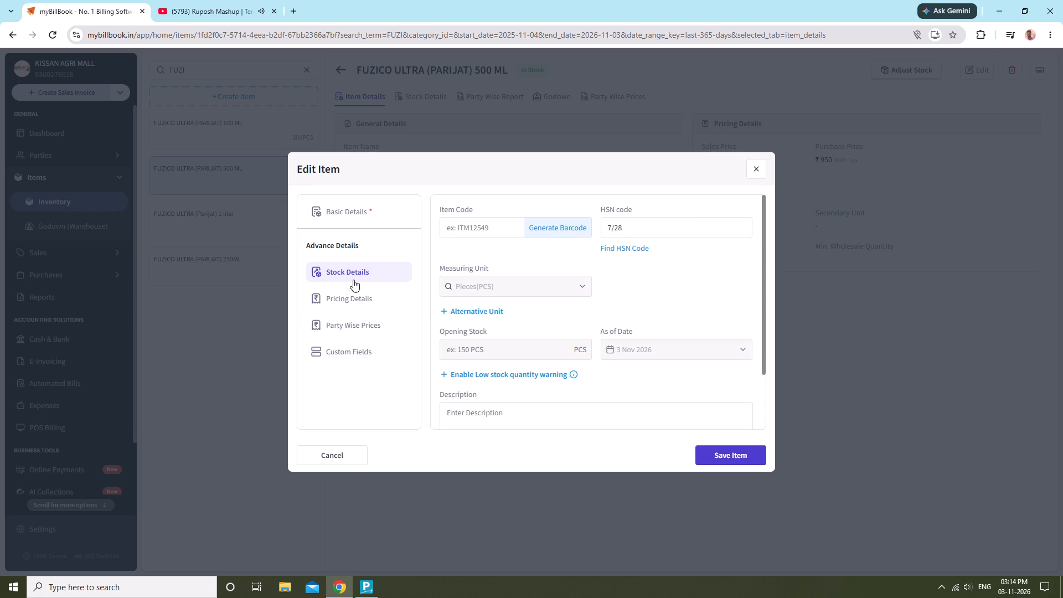
{"action": "left_click", "coordinate": [753, 161]}
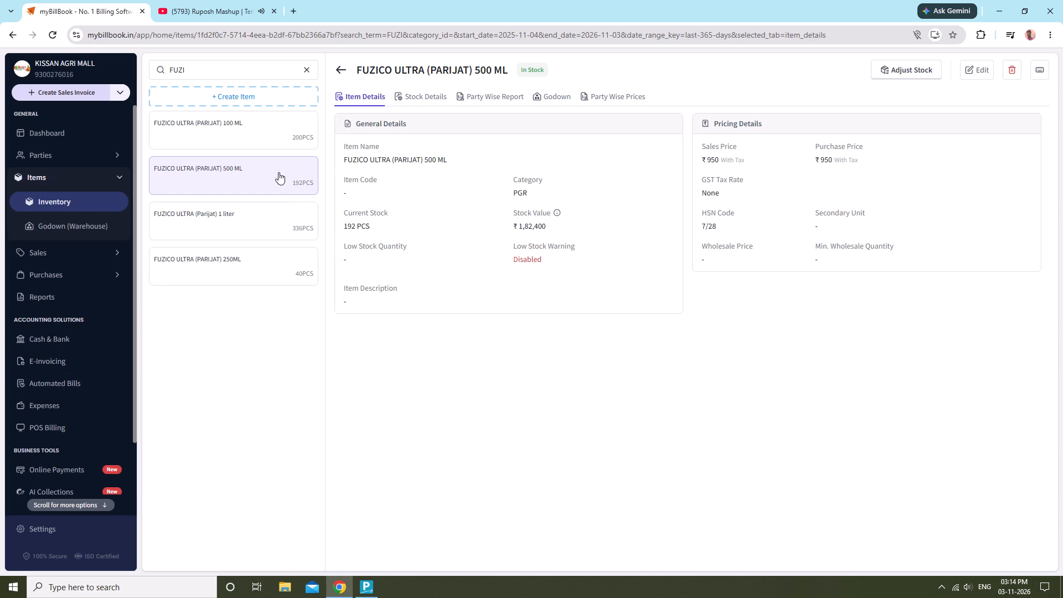
Assign the FUZICO ULTRA (PARIJAT) 250ML item to the PGR category, check its pricing details, and save it.
{"action": "left_click", "coordinate": [265, 255]}
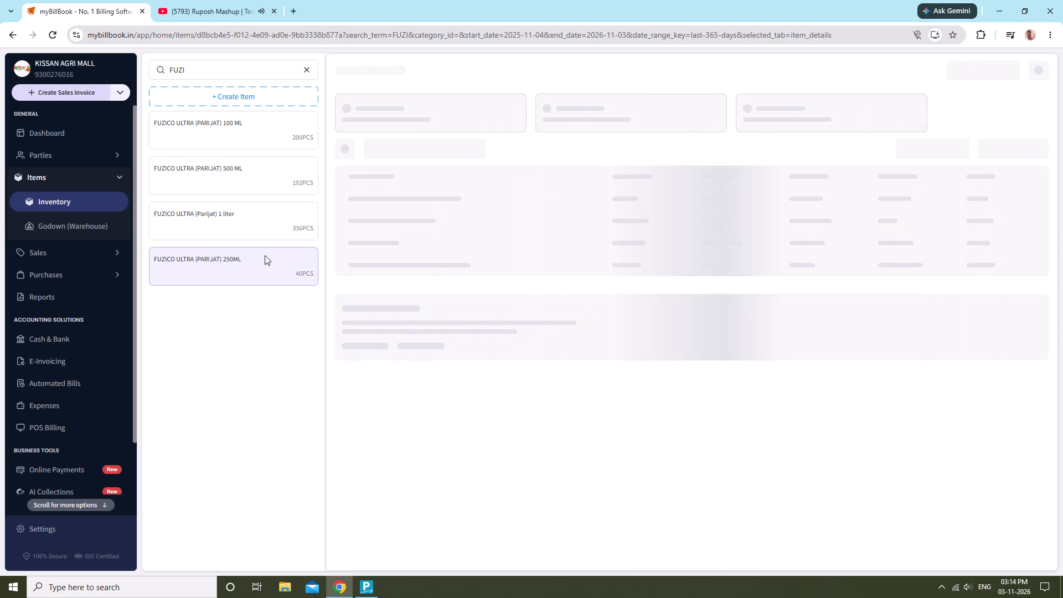
{"action": "left_click", "coordinate": [978, 73]}
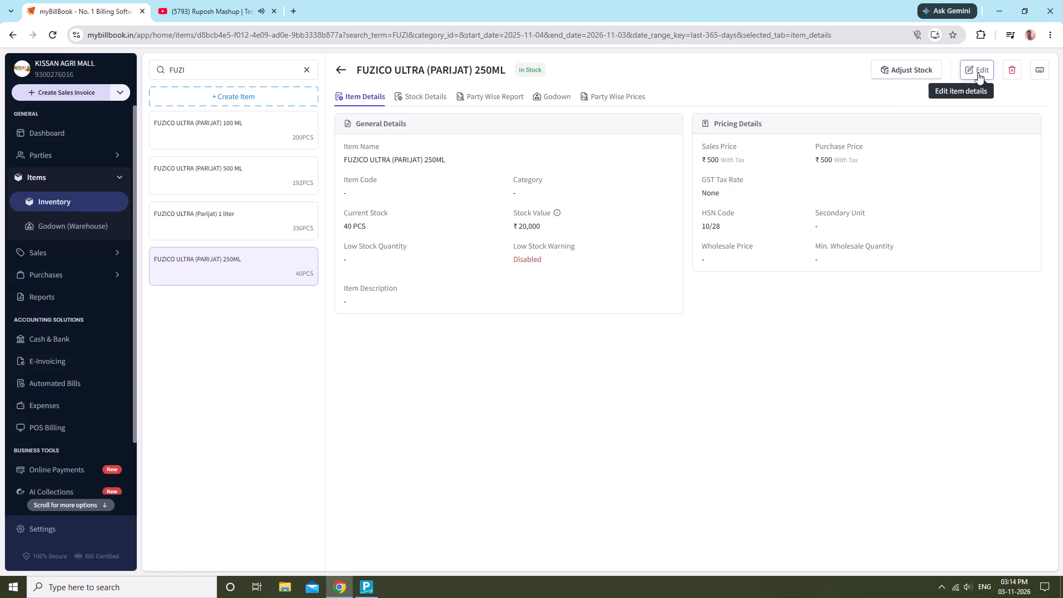
{"action": "left_click", "coordinate": [670, 232]}
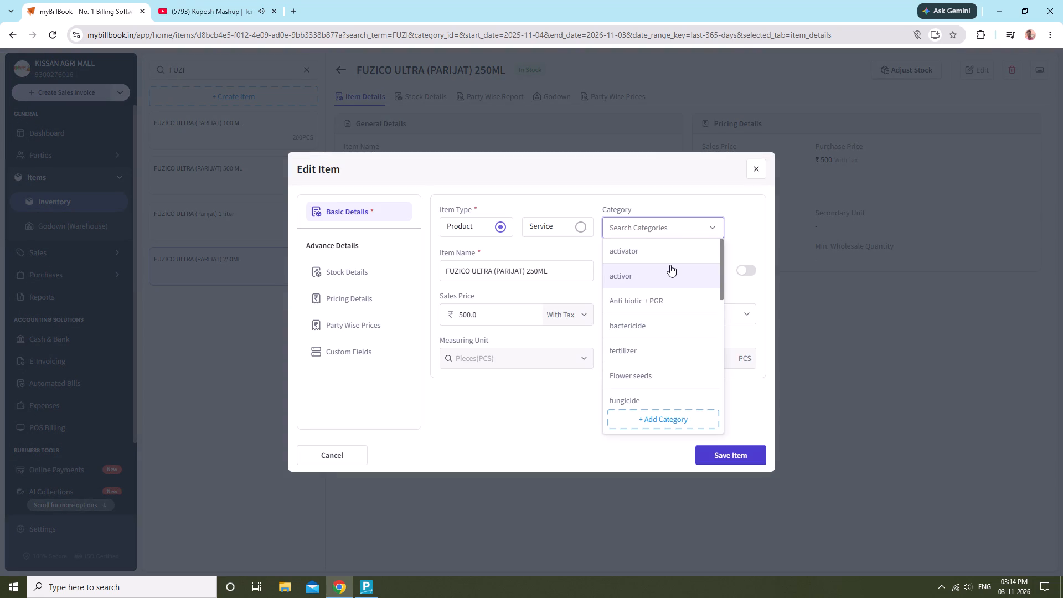
{"action": "type", "text": "PG"}
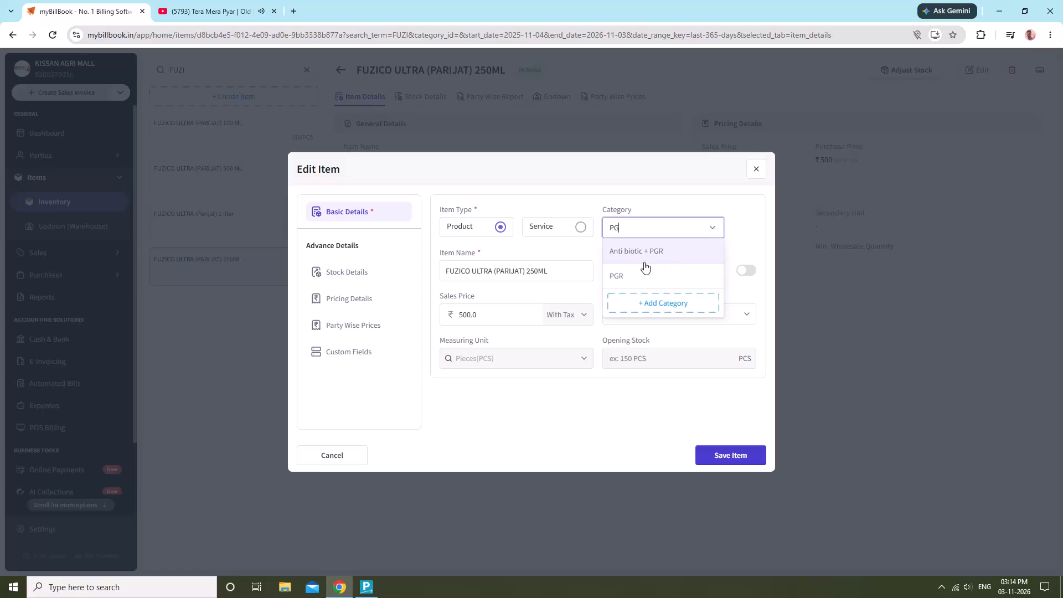
{"action": "left_click", "coordinate": [629, 281]}
{"action": "left_click", "coordinate": [367, 297]}
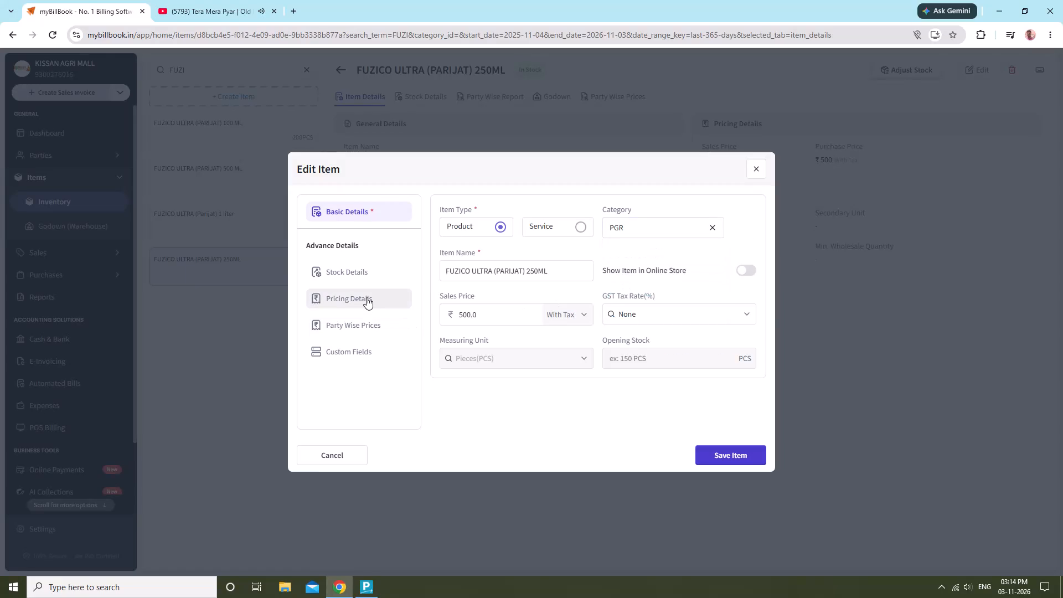
{"action": "left_click", "coordinate": [736, 453]}
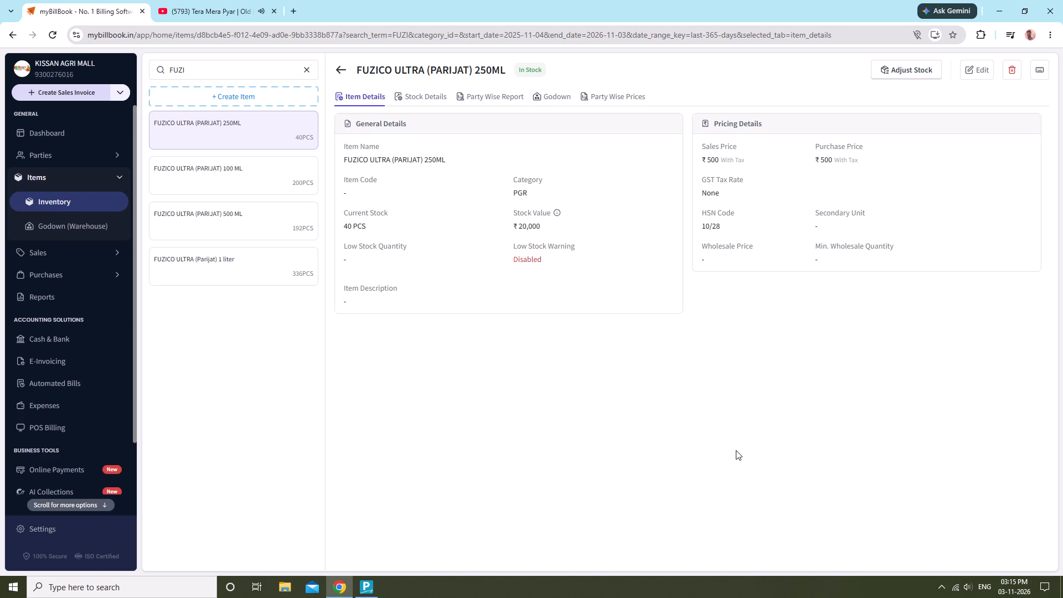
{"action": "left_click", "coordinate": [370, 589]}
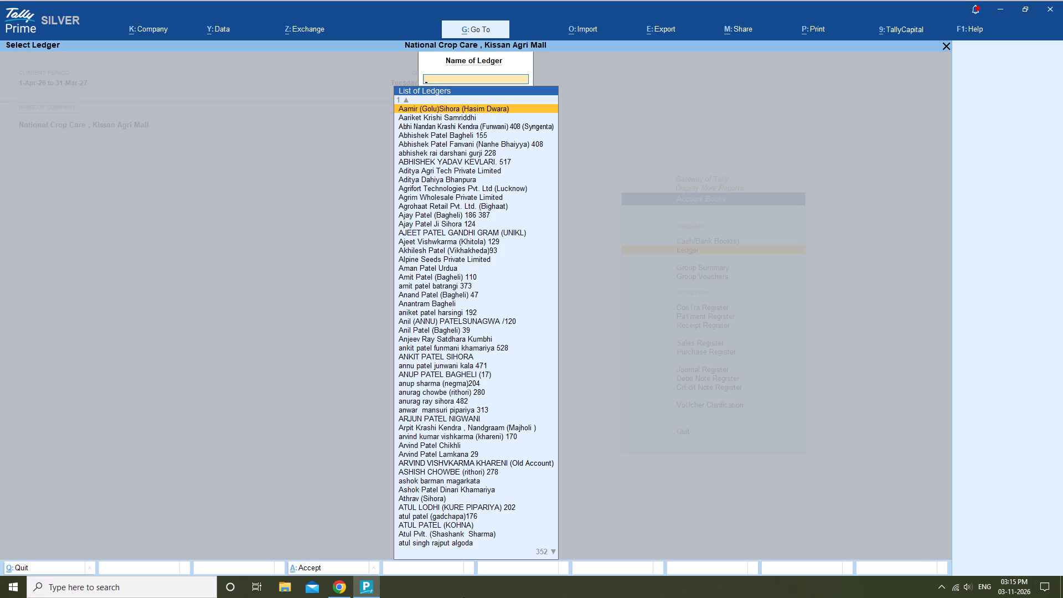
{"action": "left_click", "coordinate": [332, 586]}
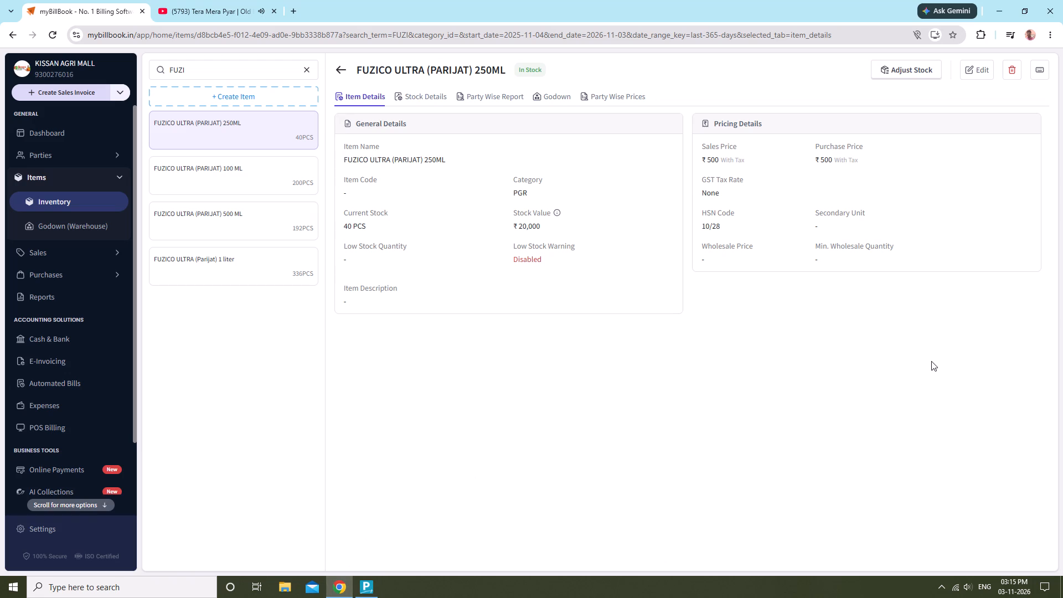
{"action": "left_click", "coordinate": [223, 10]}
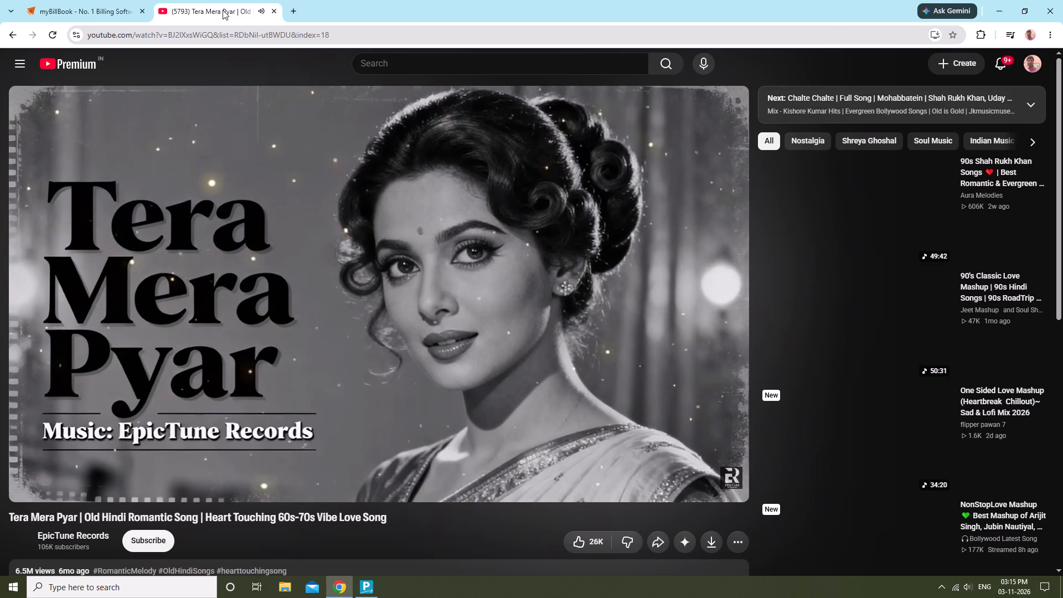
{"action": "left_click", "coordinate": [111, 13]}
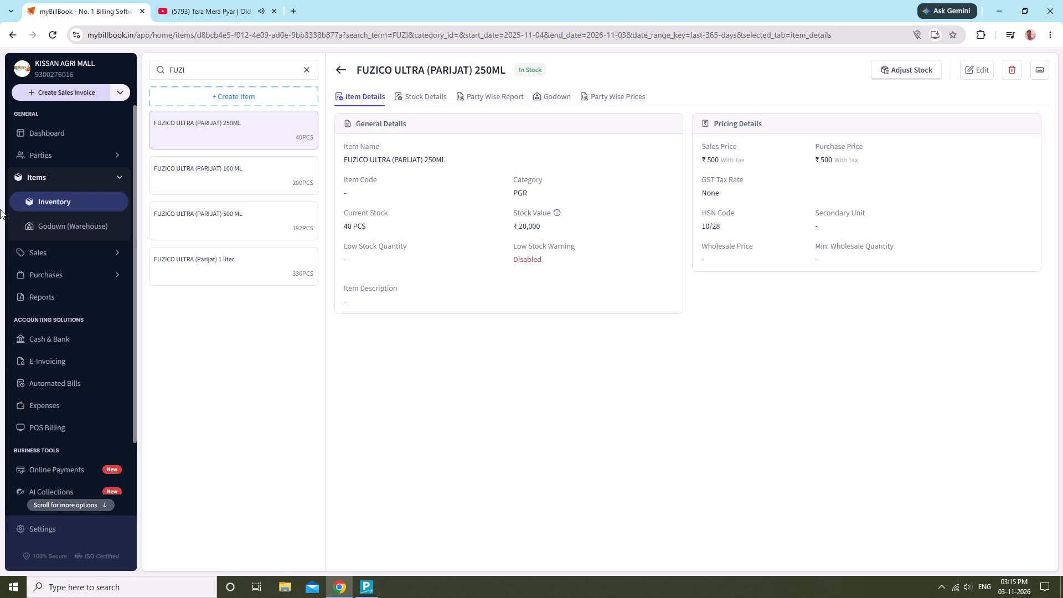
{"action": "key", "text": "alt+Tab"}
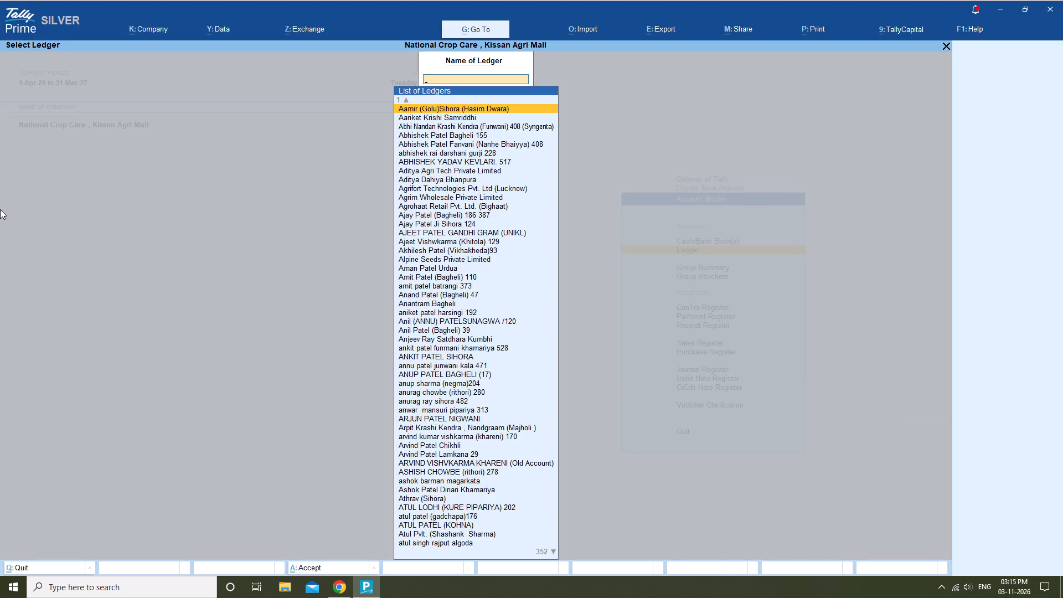